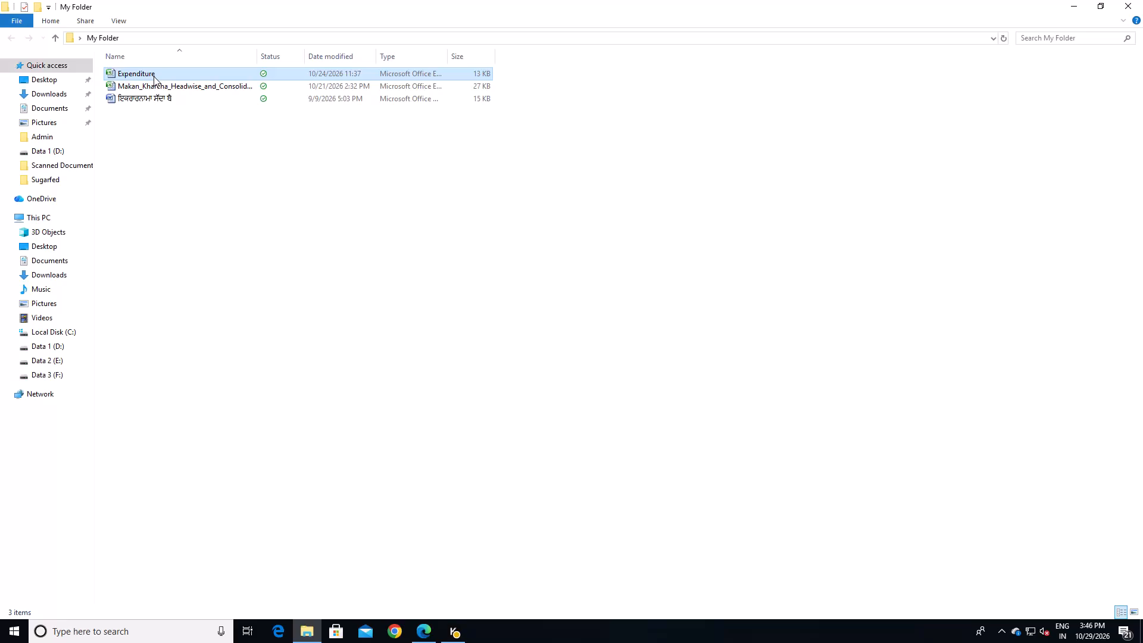
Open the Expenditure workbook from My Folder.
{"action": "left_click", "coordinate": [154, 76]}
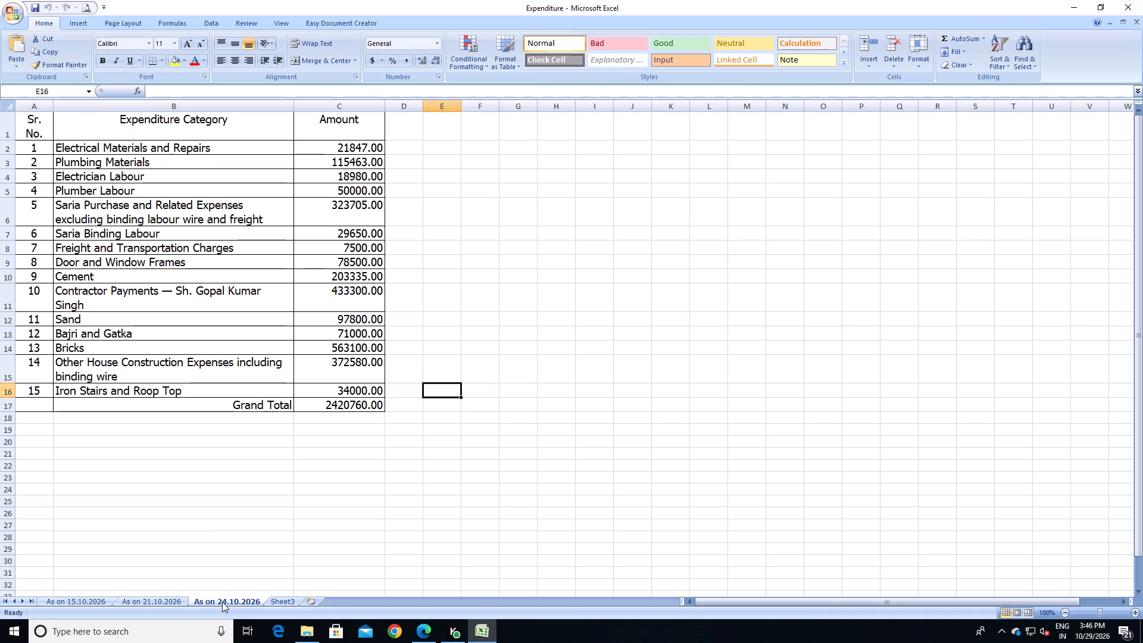
Create a copy of the "As on 24.10.2026" sheet and place it before Sheet3.
{"action": "right_click", "coordinate": [222, 602]}
{"action": "left_click", "coordinate": [263, 513]}
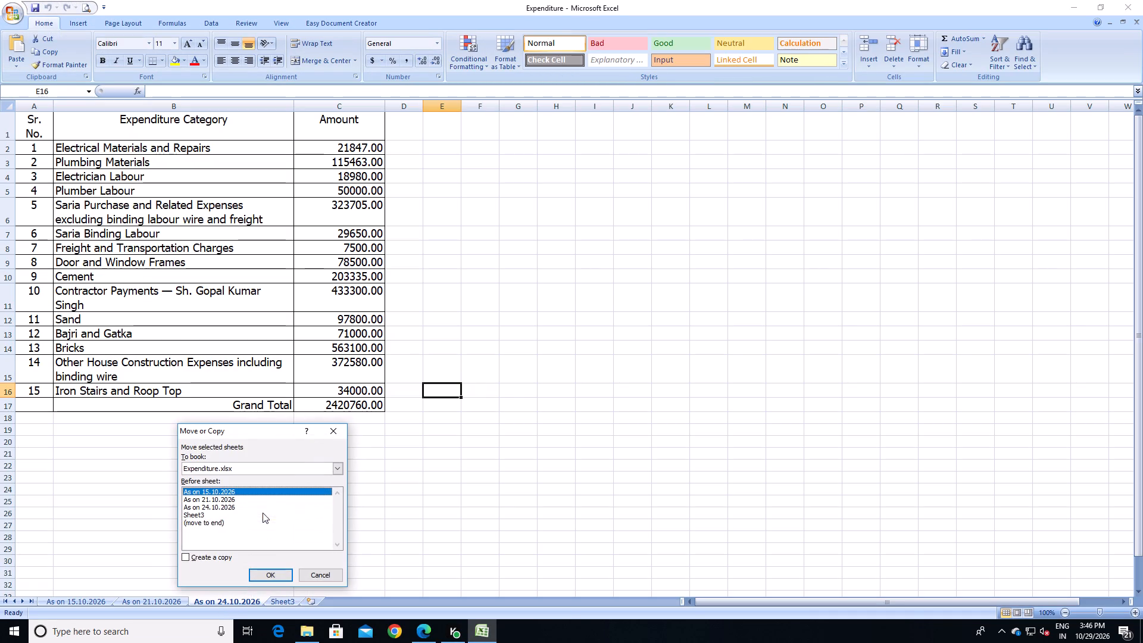
{"action": "left_click", "coordinate": [199, 554]}
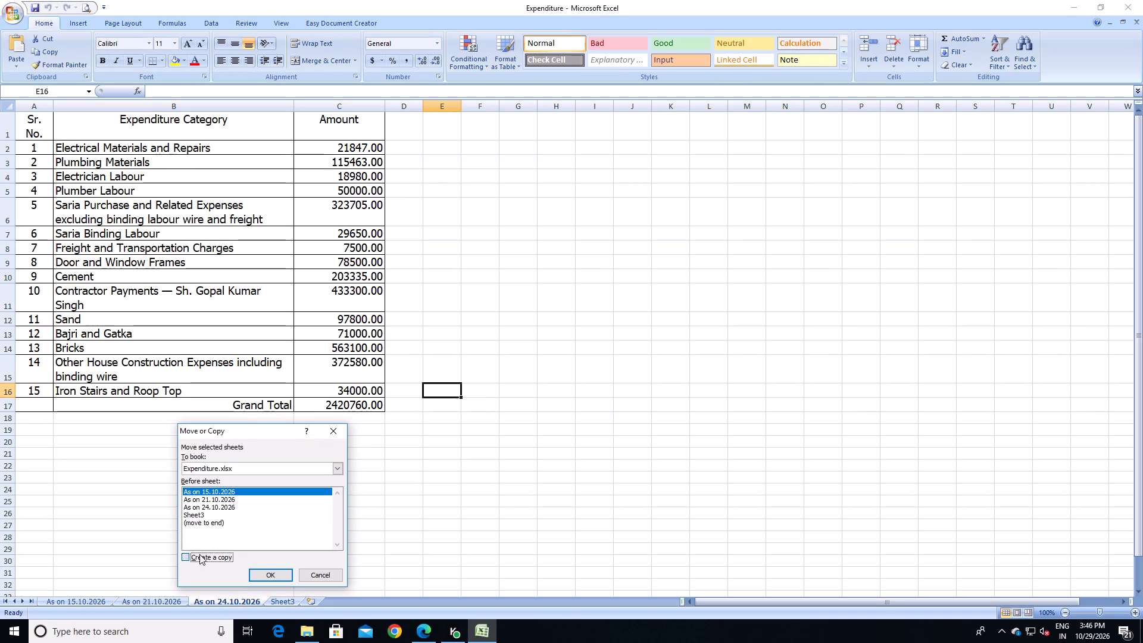
{"action": "left_click", "coordinate": [203, 516]}
{"action": "left_click", "coordinate": [263, 574]}
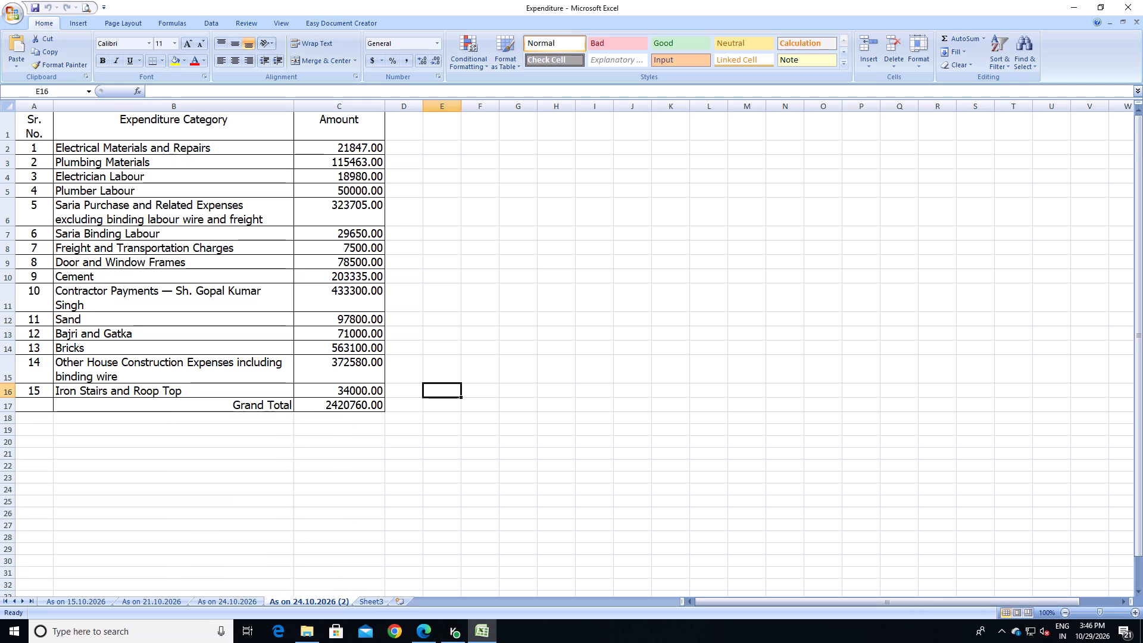
Rename the copied sheet as "As on 28.10.2026".
{"action": "double_click", "coordinate": [295, 601]}
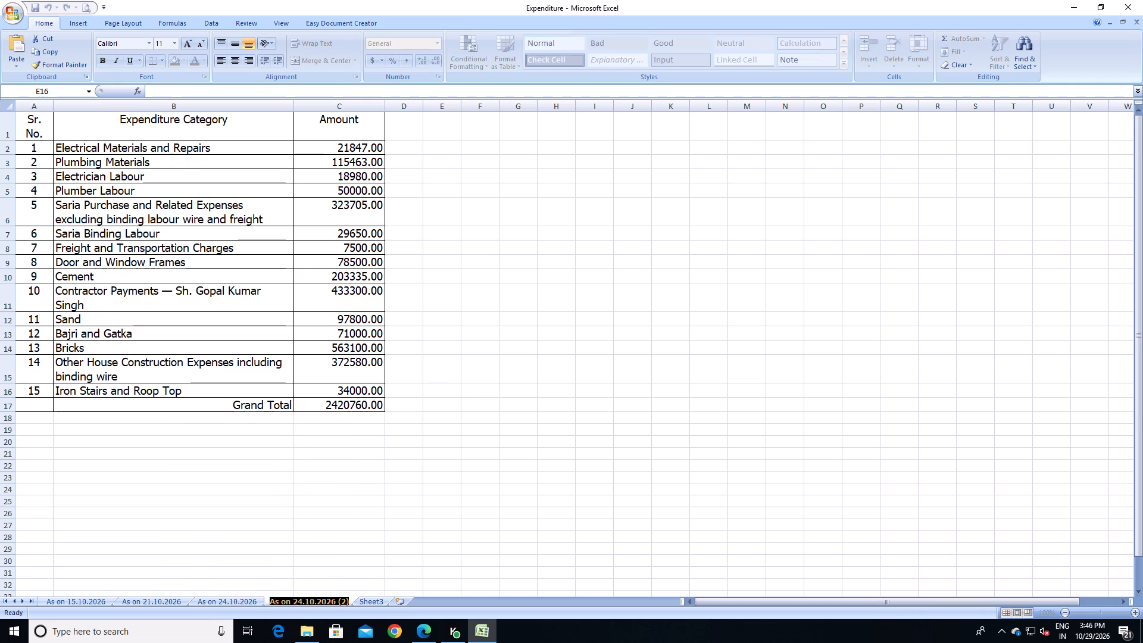
{"action": "left_click", "coordinate": [296, 600]}
{"action": "key", "text": "8"}
{"action": "key", "text": "Delete"}
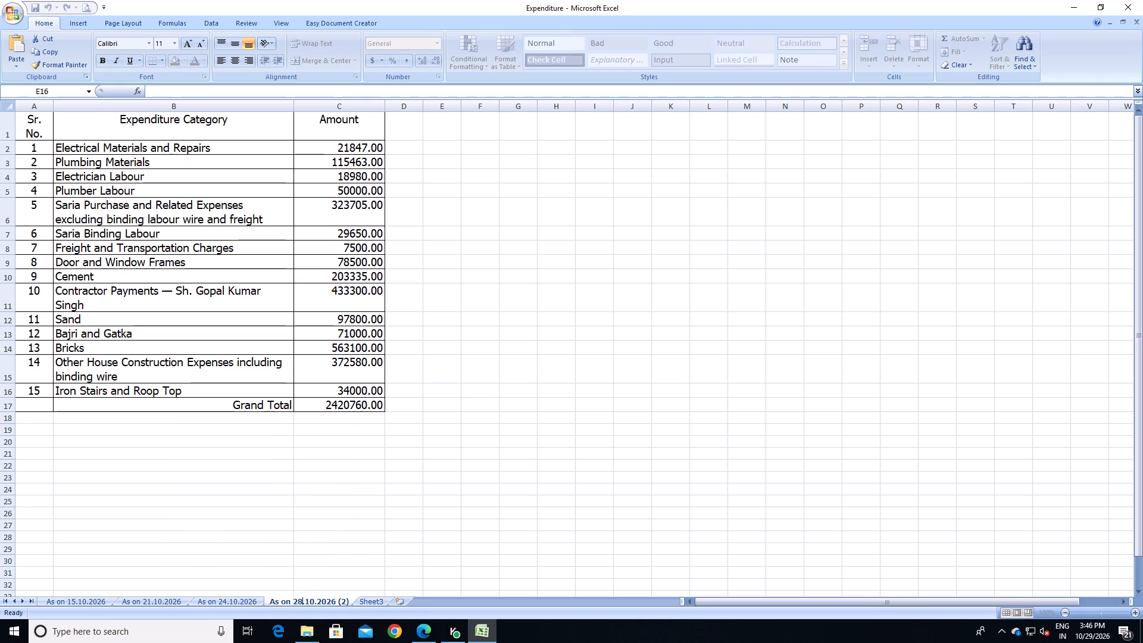
{"action": "left_click", "coordinate": [333, 604]}
{"action": "key", "text": "Right"}
{"action": "key", "text": "Delete"}
{"action": "key", "text": "Delete"}
{"action": "key", "text": "Delete"}
{"action": "key", "text": "Delete"}
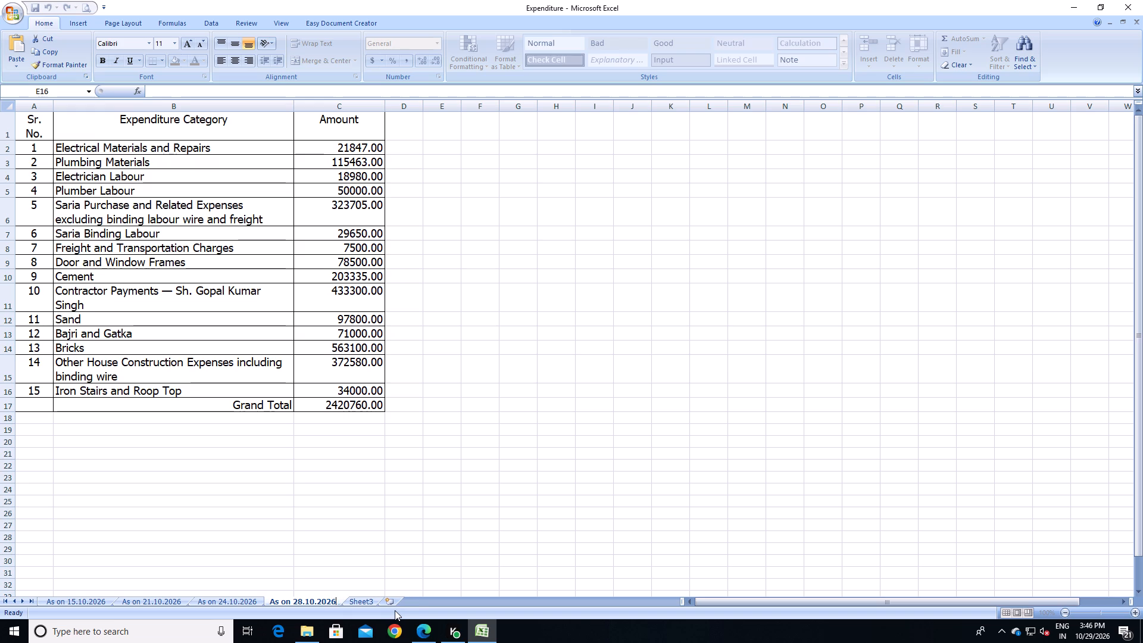
{"action": "left_click", "coordinate": [467, 336]}
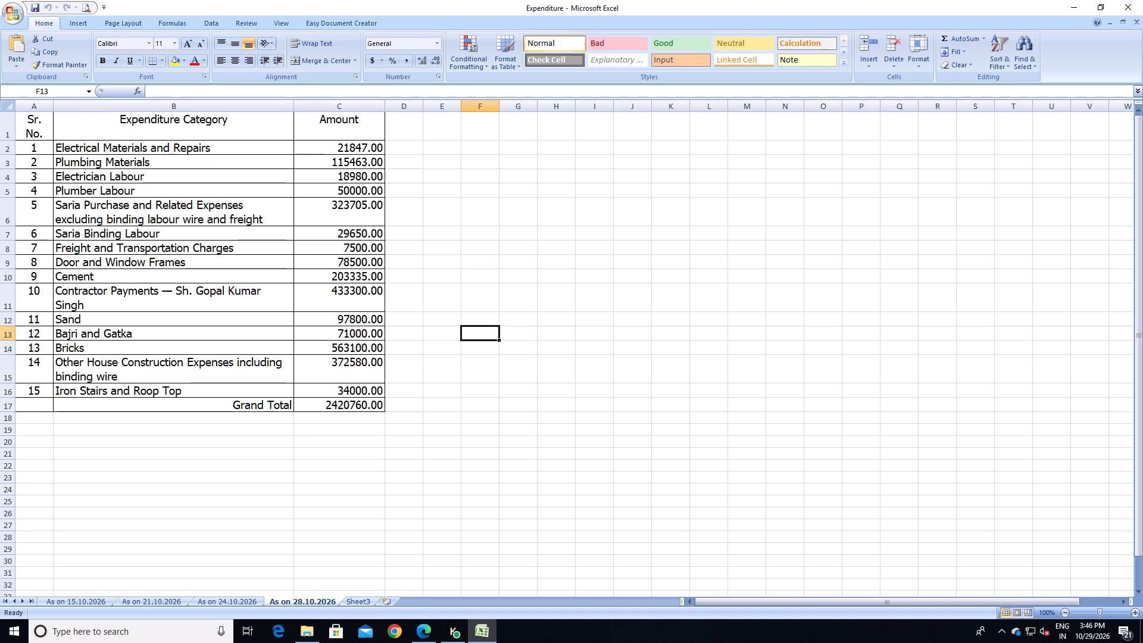
Examine the amounts and their formulas for the first expenditure categories, from Electrical Materials to Freight and Transportation Charges.
{"action": "left_click", "coordinate": [153, 195]}
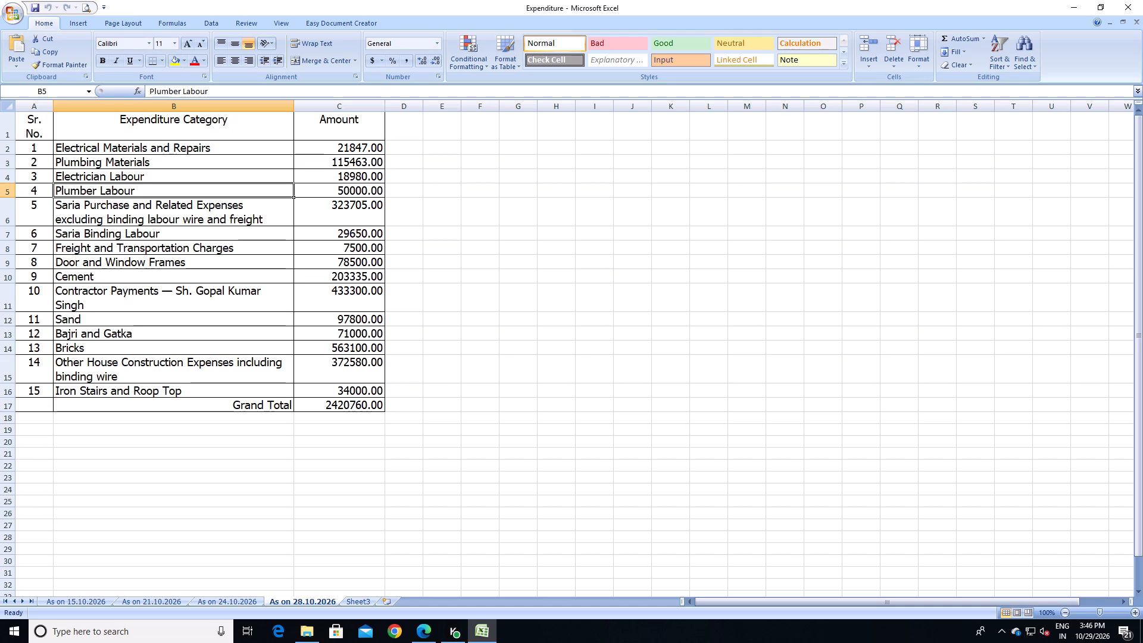
{"action": "left_click", "coordinate": [132, 234]}
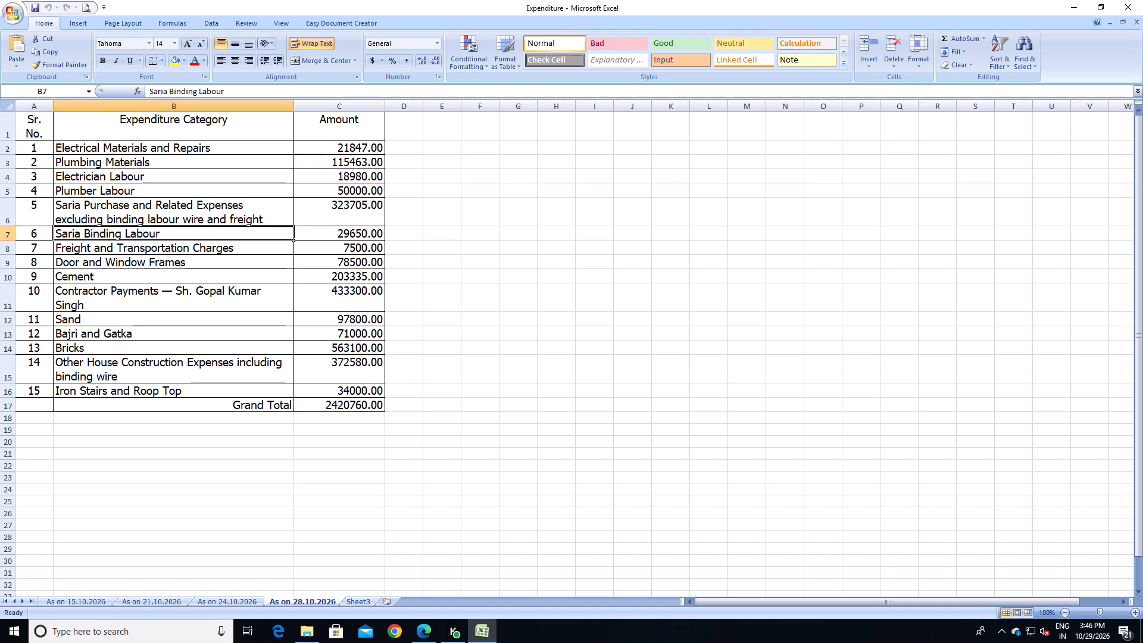
{"action": "left_click", "coordinate": [335, 235]}
{"action": "left_click", "coordinate": [345, 202]}
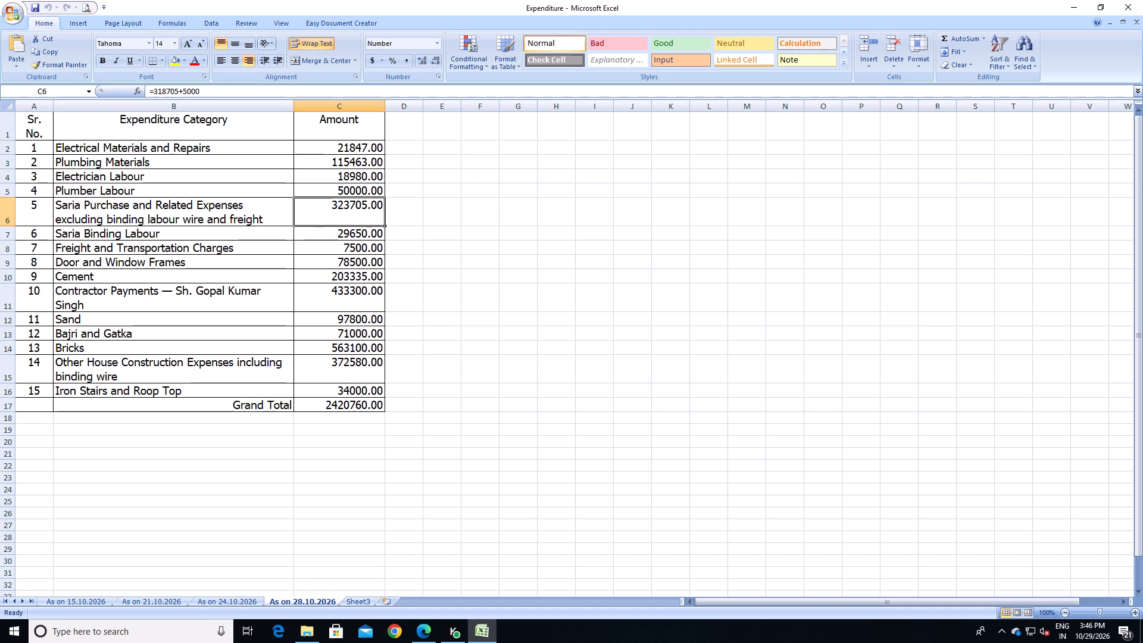
{"action": "left_click", "coordinate": [358, 149]}
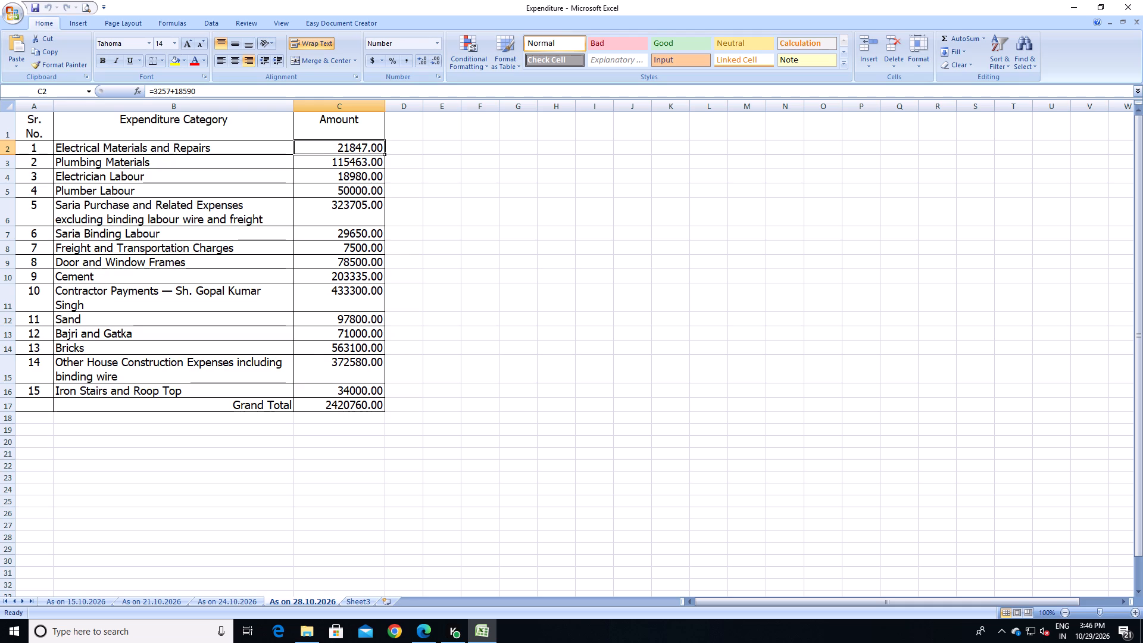
{"action": "left_click", "coordinate": [357, 166]}
{"action": "left_click", "coordinate": [357, 177]}
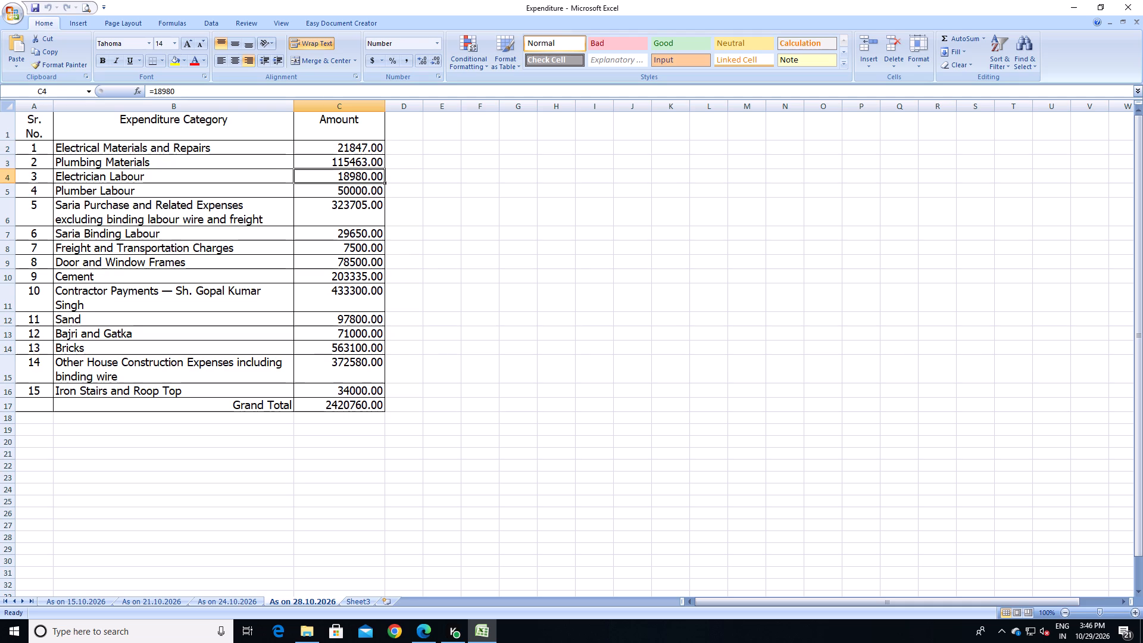
{"action": "key", "text": "Down"}
{"action": "key", "text": "Down"}
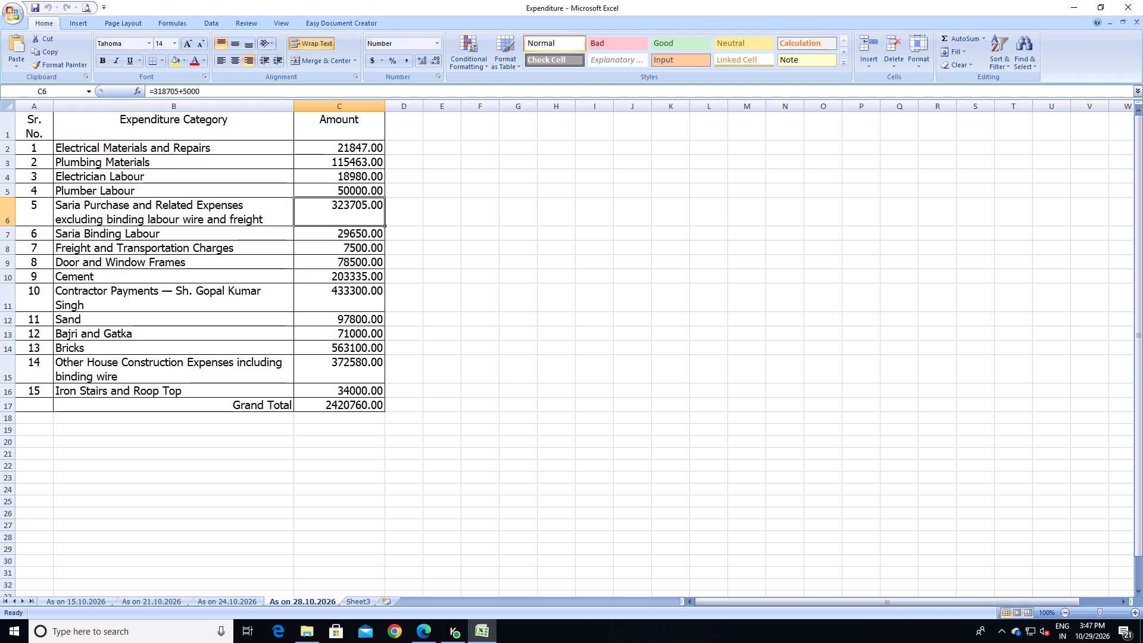
{"action": "key", "text": "Down"}
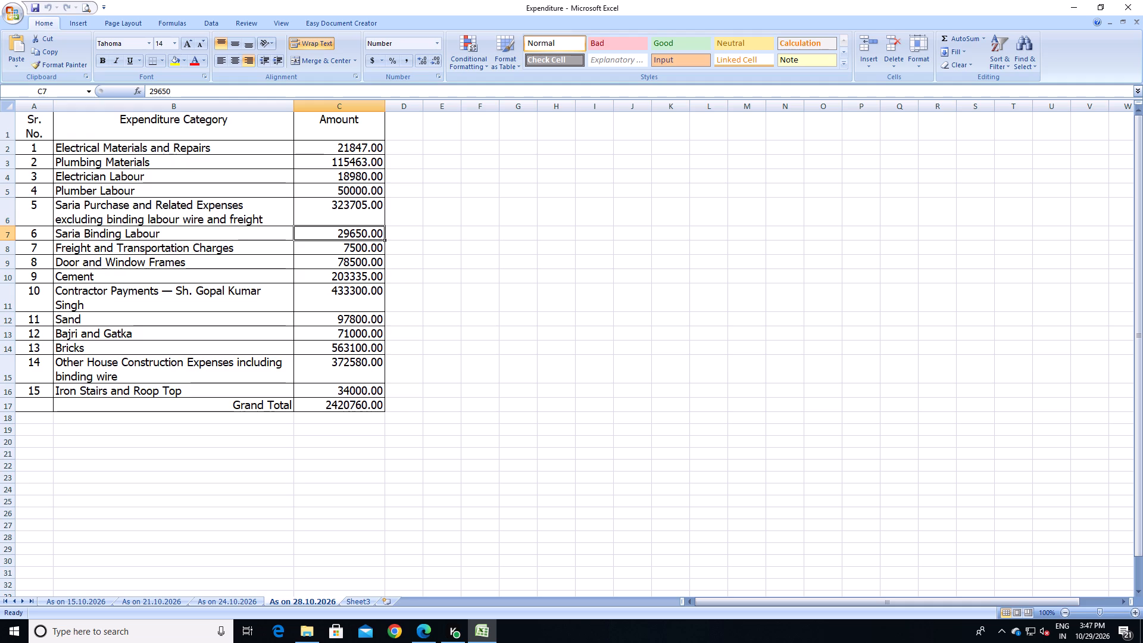
{"action": "key", "text": "Down"}
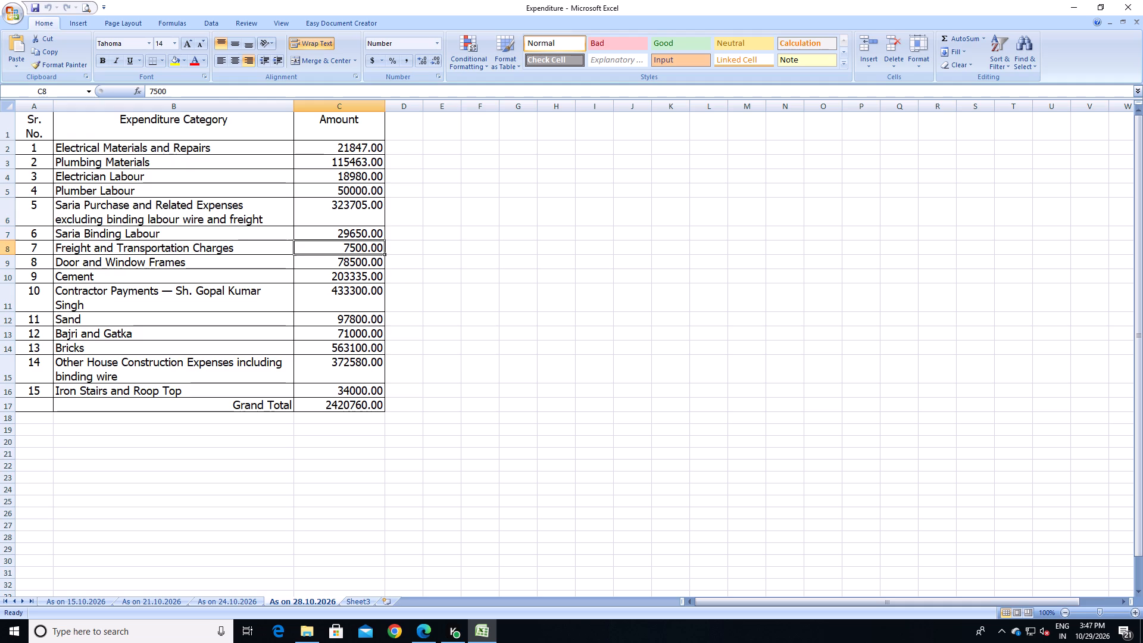
Turn the Bricks amount into a formula that adds 12500: =563100+12500.
{"action": "key", "text": "Down"}
{"action": "key", "text": "Down"}
{"action": "key", "text": "Down"}
{"action": "key", "text": "Down"}
{"action": "key", "text": "Down"}
{"action": "key", "text": "Down"}
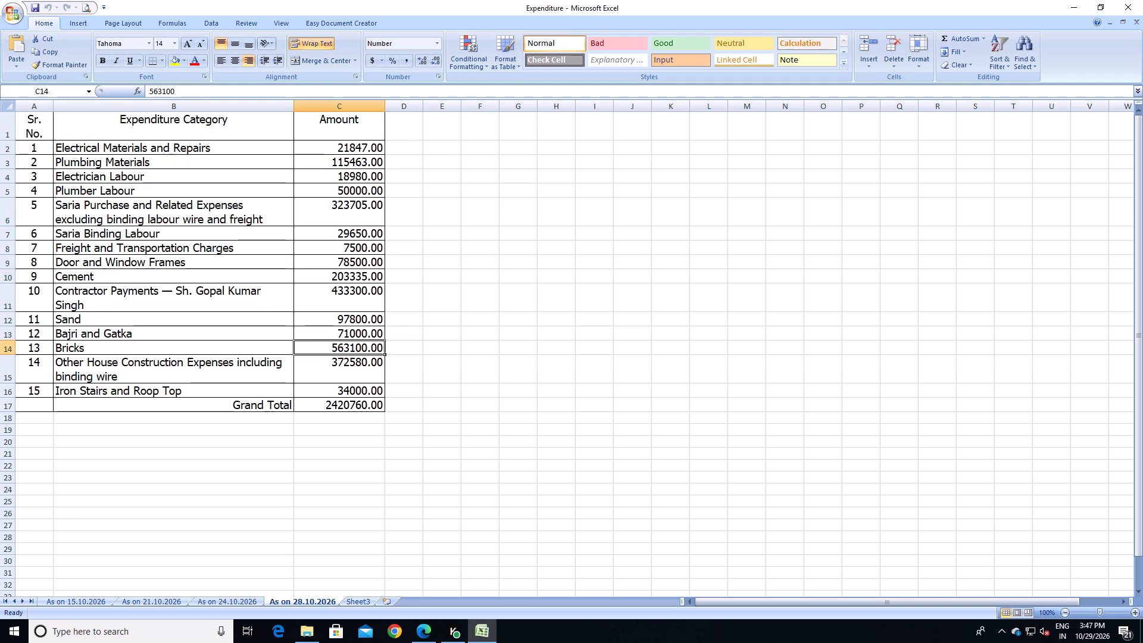
{"action": "left_click", "coordinate": [188, 93]}
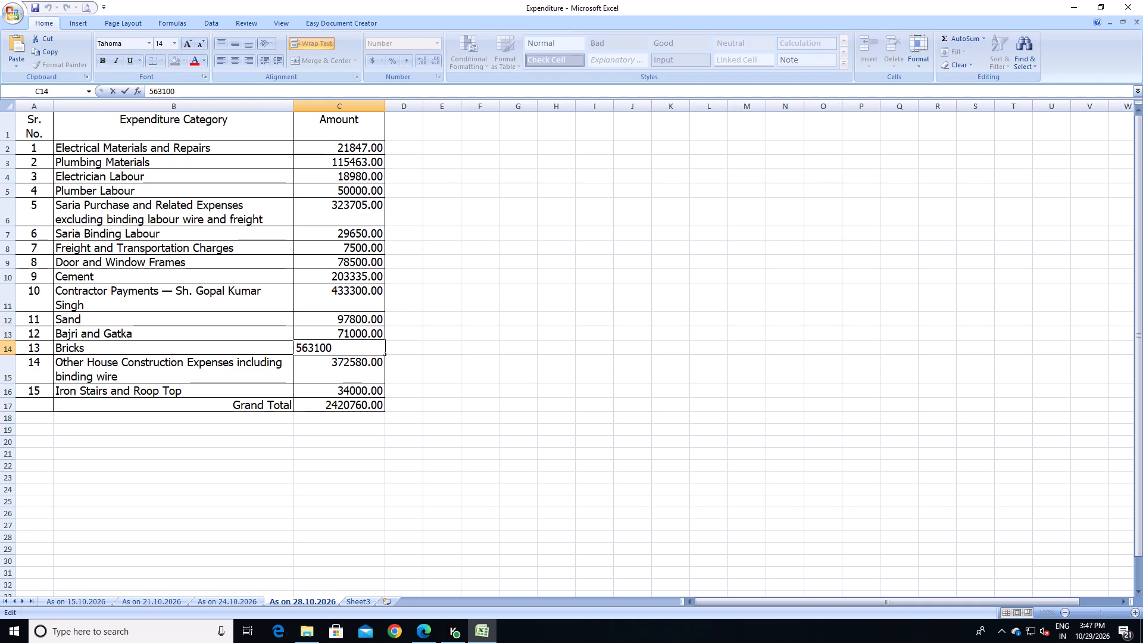
{"action": "key", "text": "equal"}
{"action": "key", "text": "BackSpace"}
{"action": "key", "text": "Home"}
{"action": "key", "text": "equal"}
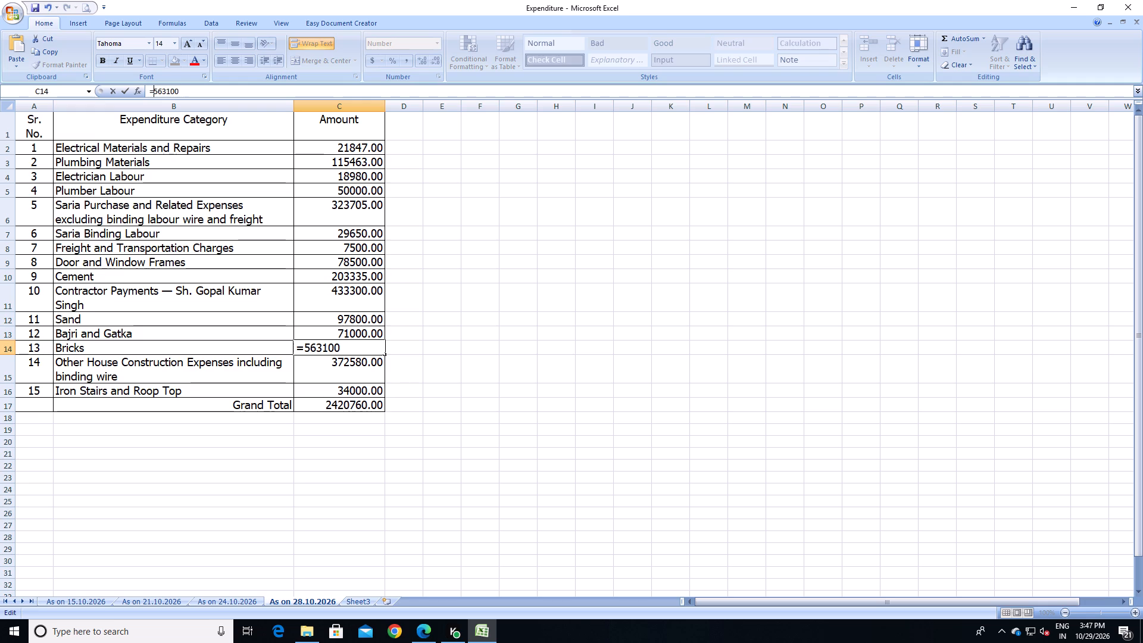
{"action": "key", "text": "Right"}
{"action": "key", "text": "Right"}
{"action": "key", "text": "Right"}
{"action": "key", "text": "Right"}
{"action": "key", "text": "Right"}
{"action": "key", "text": "Right"}
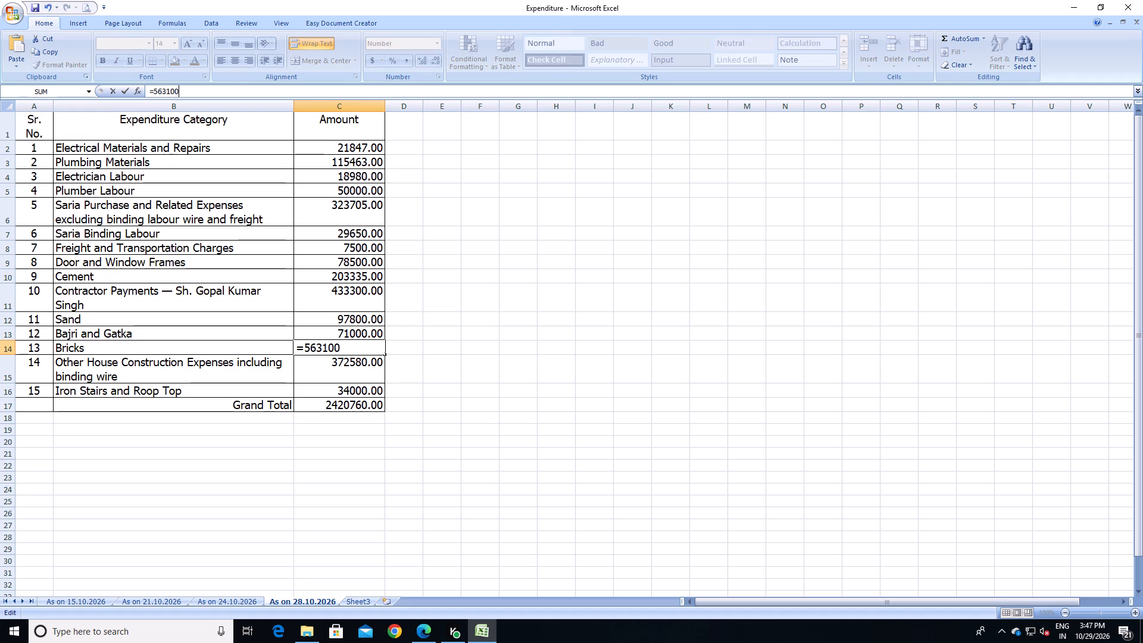
{"action": "type", "text": "+12500"}
{"action": "key", "text": "Return"}
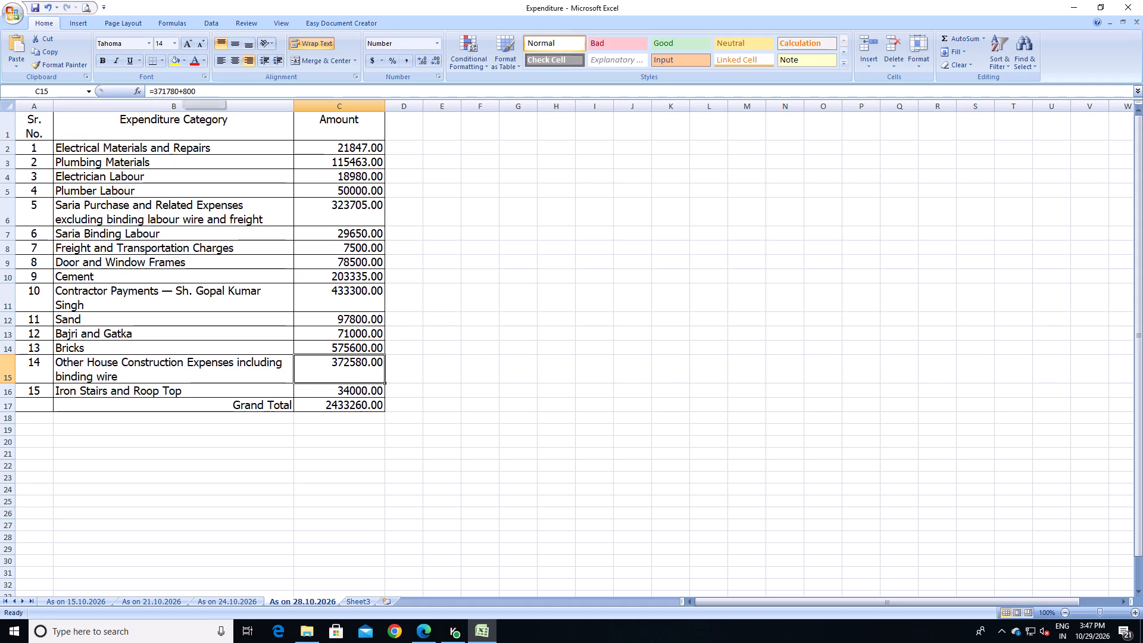
Add another 10000 to the Contractor Payments amount, making the formula =423300+10000+10000.
{"action": "left_click", "coordinate": [339, 289]}
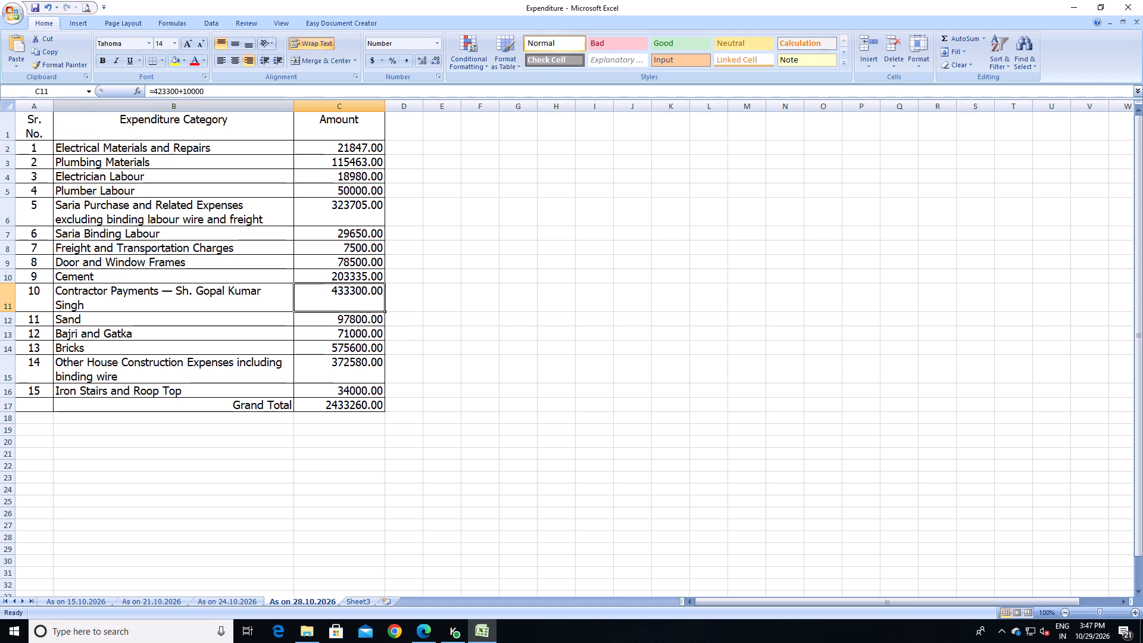
{"action": "left_click", "coordinate": [223, 96]}
{"action": "type", "text": "+1000"}
{"action": "key", "text": "0"}
{"action": "key", "text": "Return"}
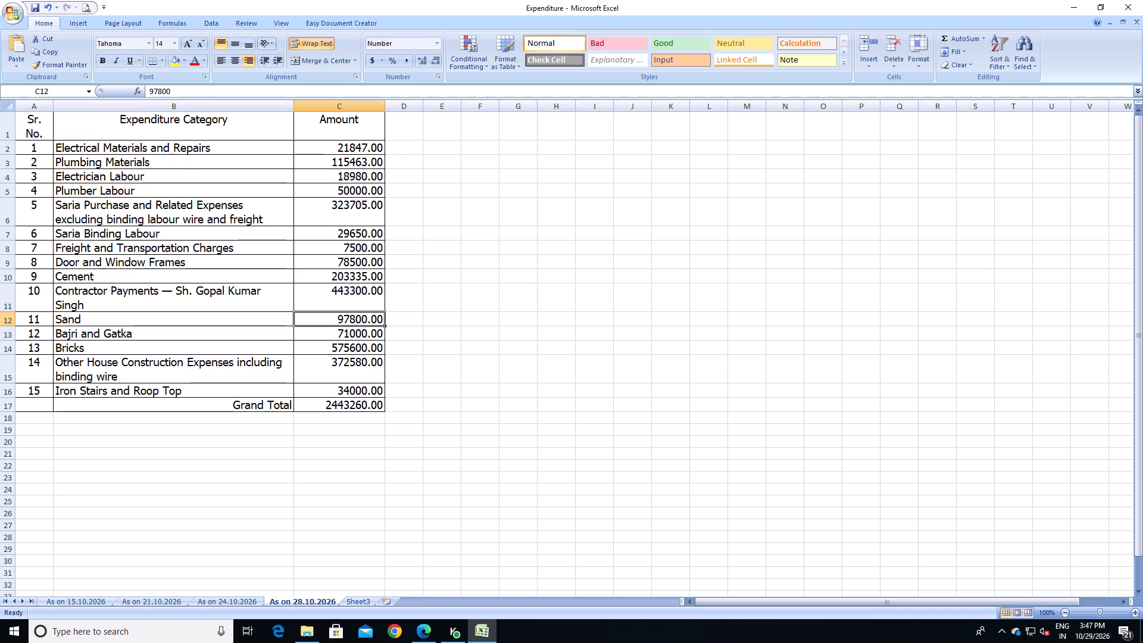
{"action": "left_click", "coordinate": [513, 305]}
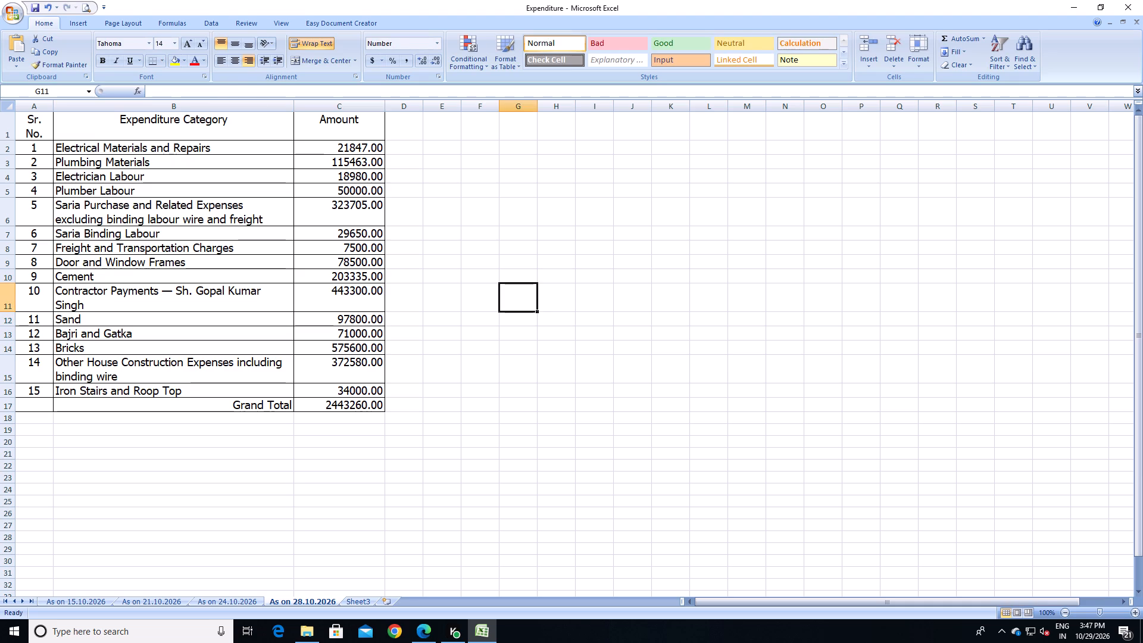
{"action": "left_click", "coordinate": [350, 298]}
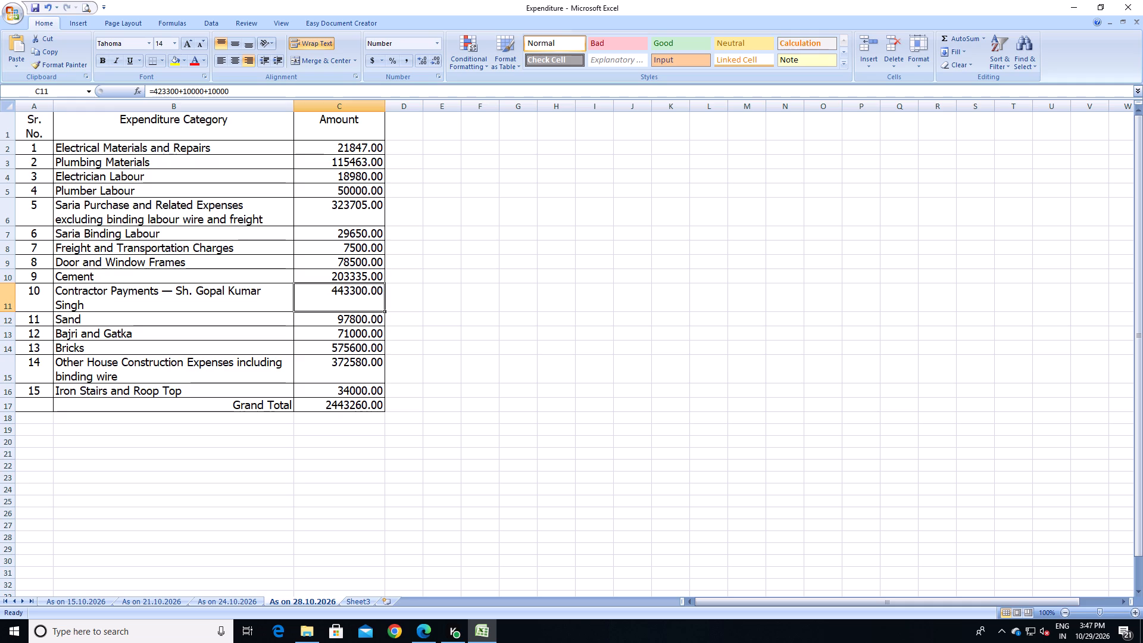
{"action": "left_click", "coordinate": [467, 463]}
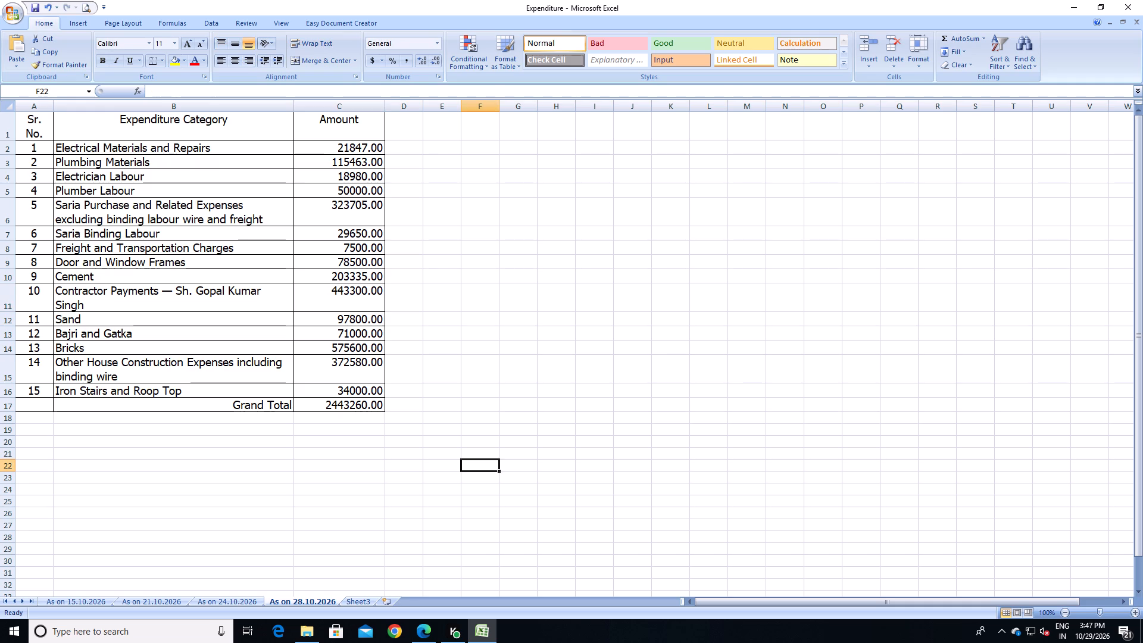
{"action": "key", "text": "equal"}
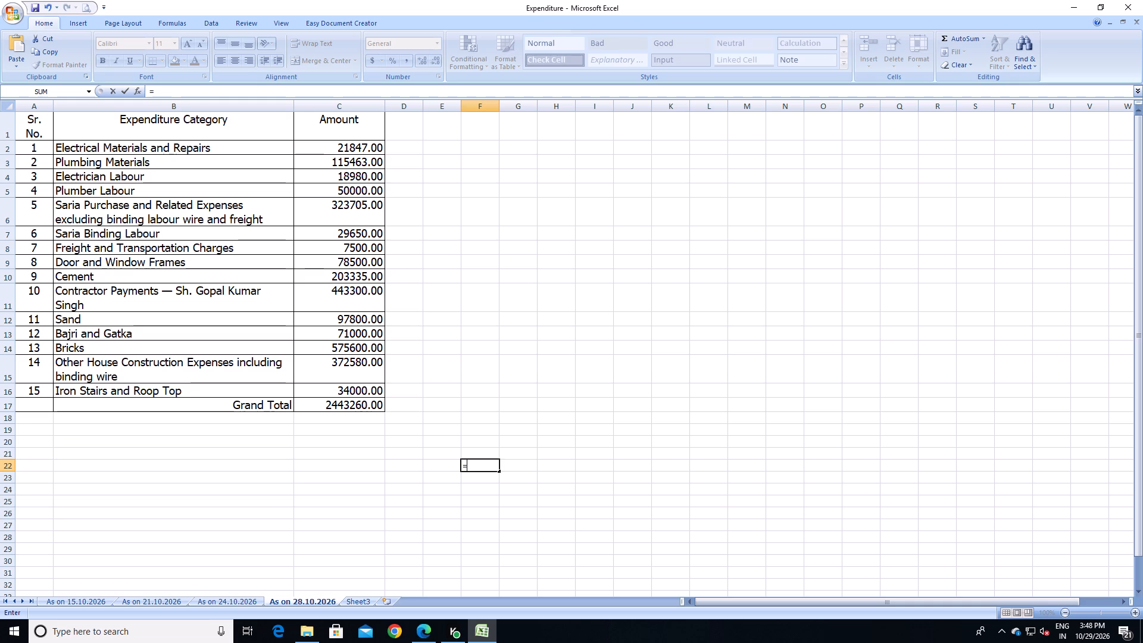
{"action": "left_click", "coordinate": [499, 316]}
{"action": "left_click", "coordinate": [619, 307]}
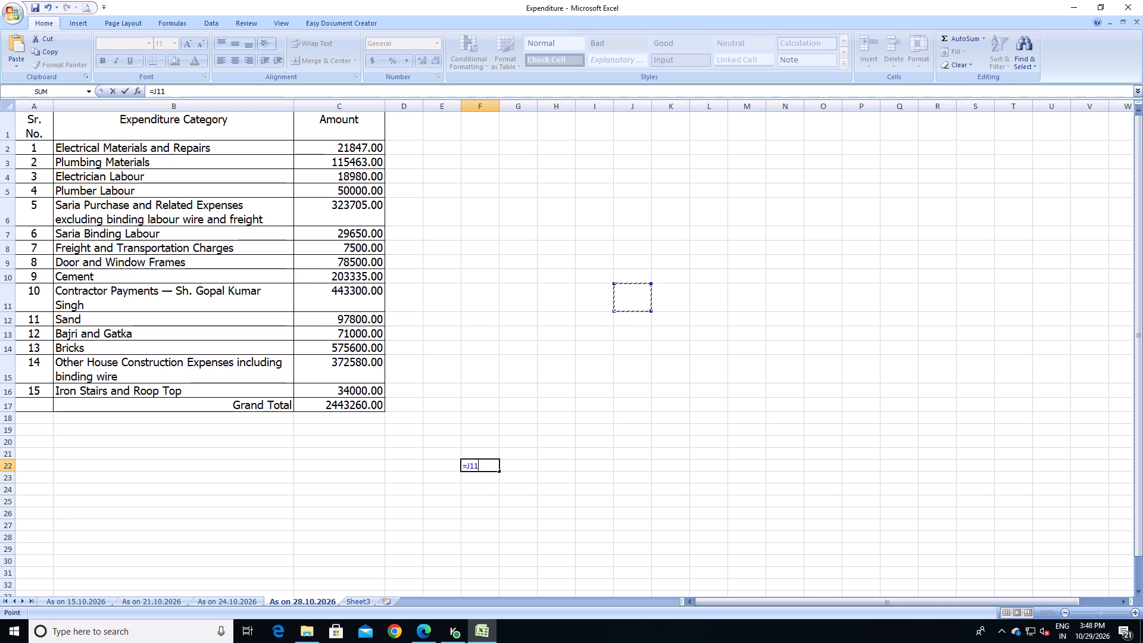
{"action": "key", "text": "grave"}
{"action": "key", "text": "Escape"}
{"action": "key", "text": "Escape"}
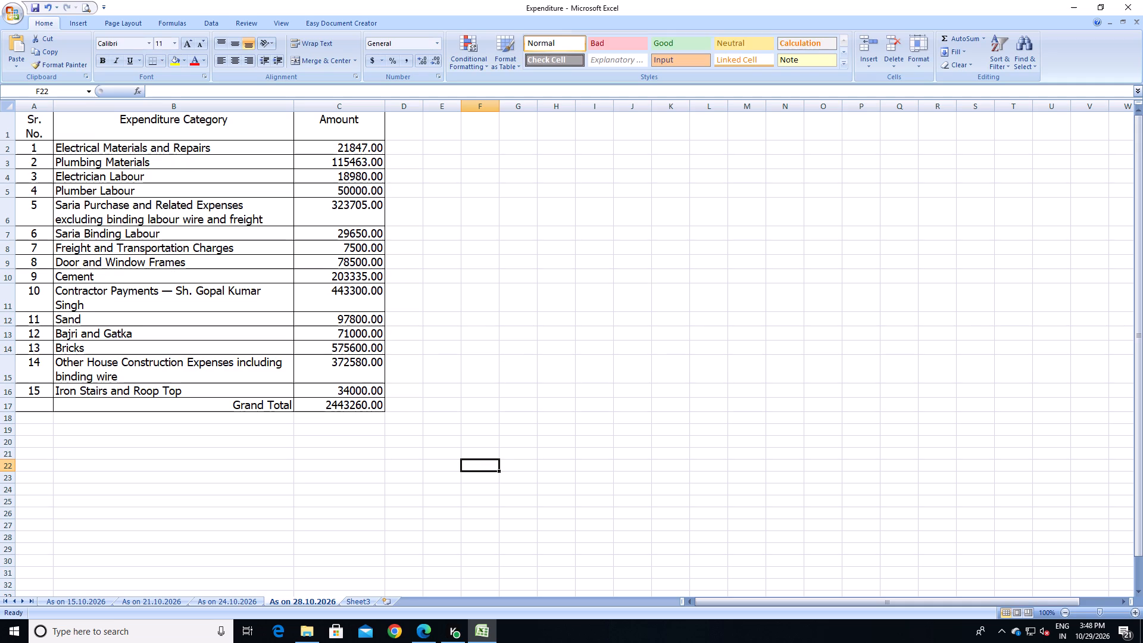
Check the formulas behind the Grand Total and the Other House Construction Expenses amount.
{"action": "left_click", "coordinate": [406, 407]}
{"action": "left_click", "coordinate": [370, 407]}
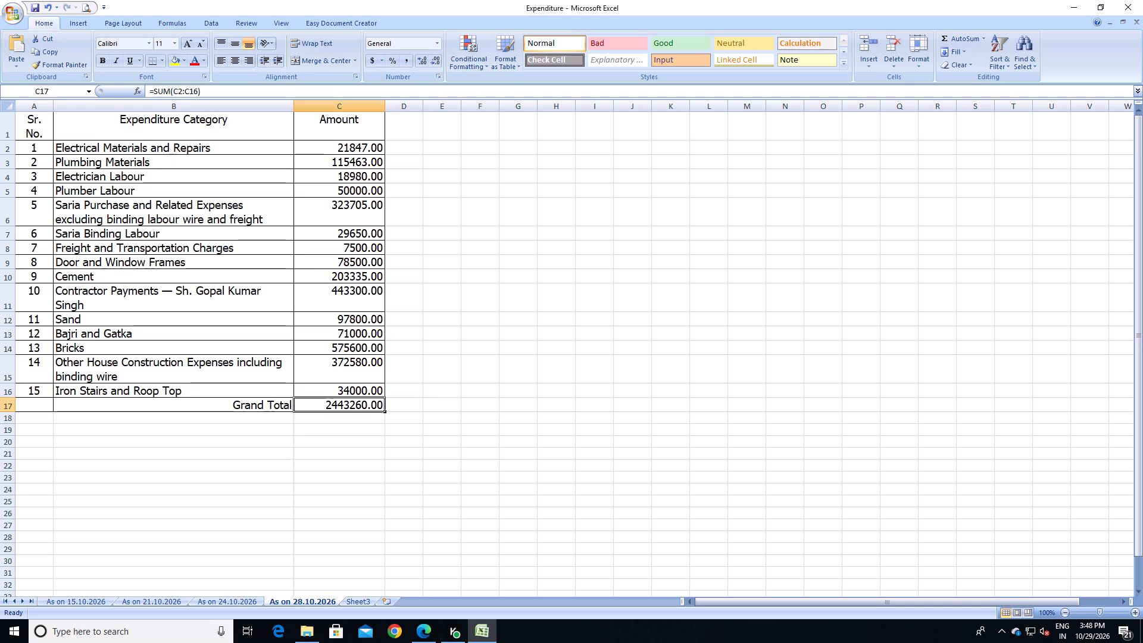
{"action": "left_click", "coordinate": [407, 408]}
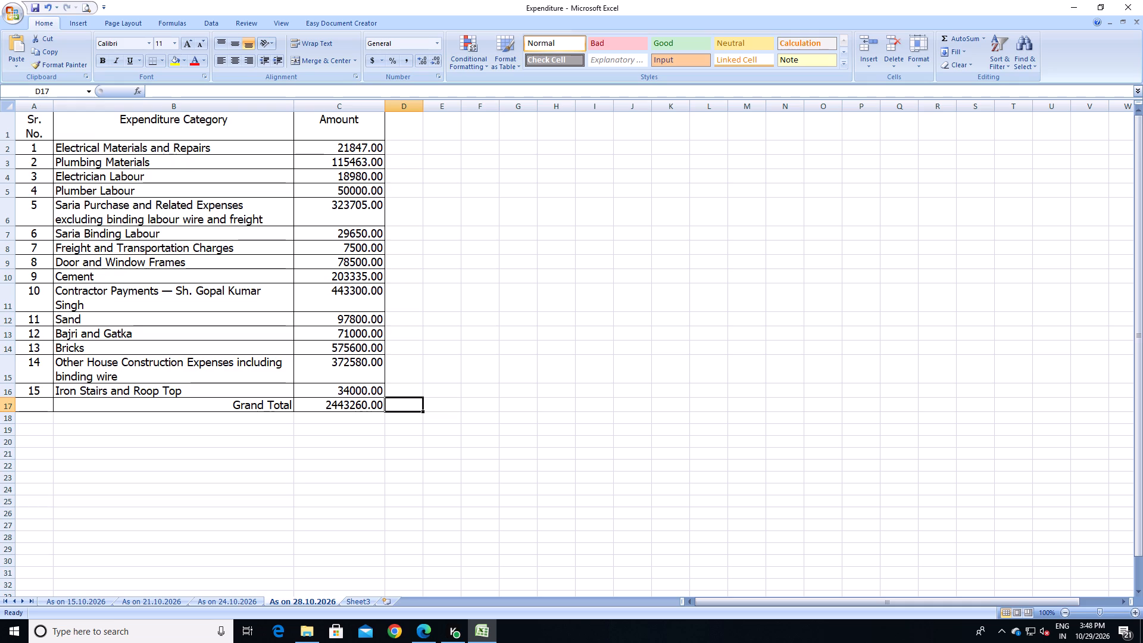
{"action": "left_click", "coordinate": [366, 370]}
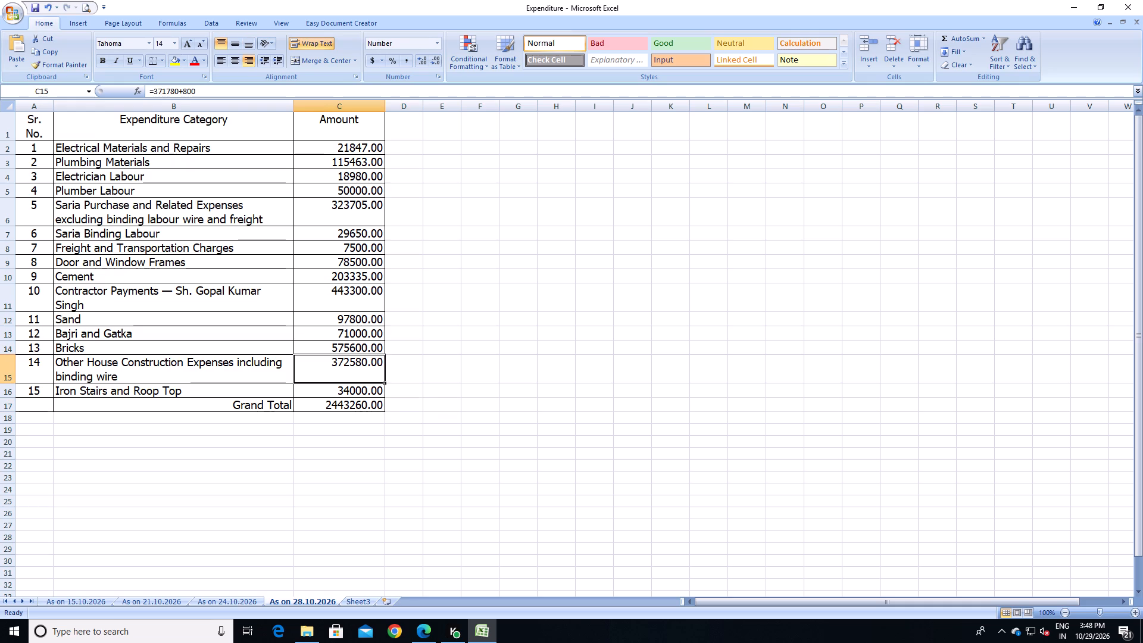
{"action": "left_click", "coordinate": [573, 369]}
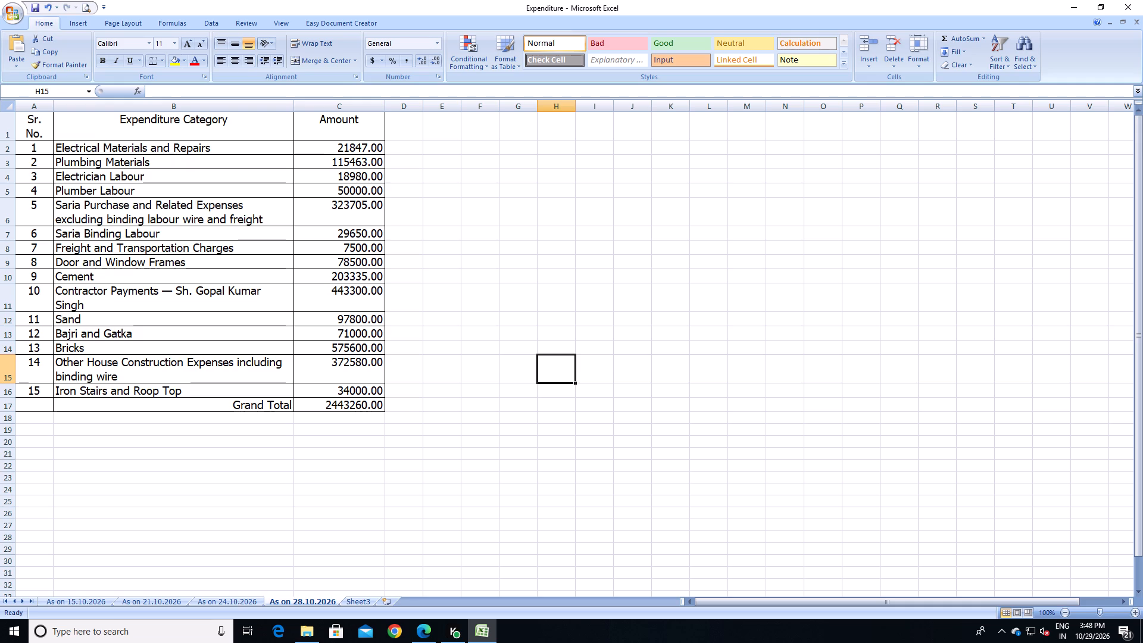
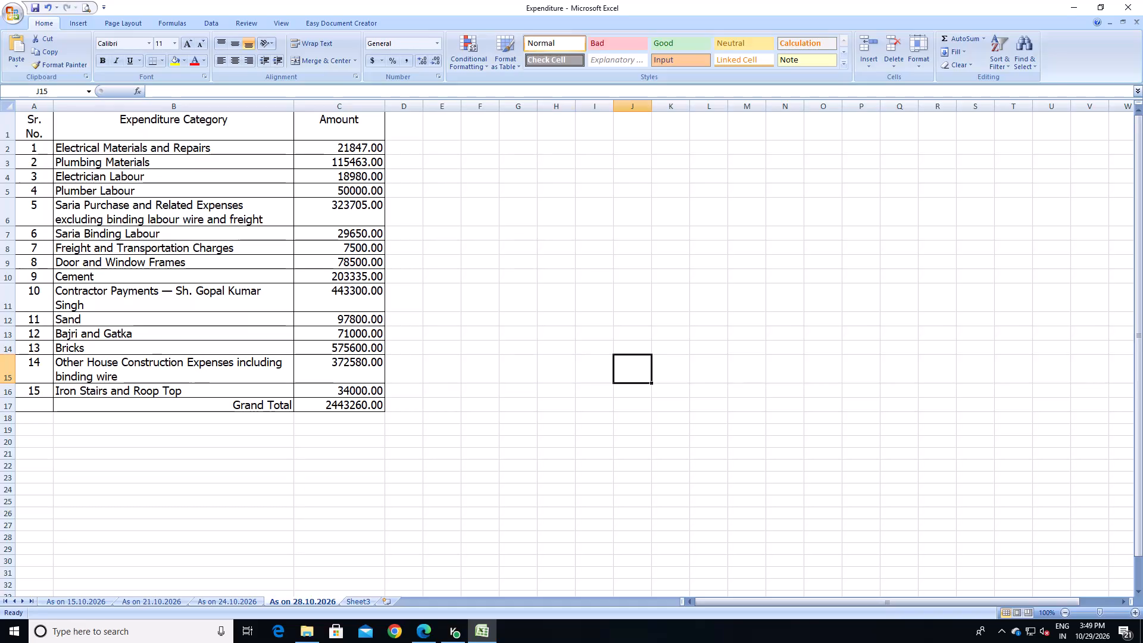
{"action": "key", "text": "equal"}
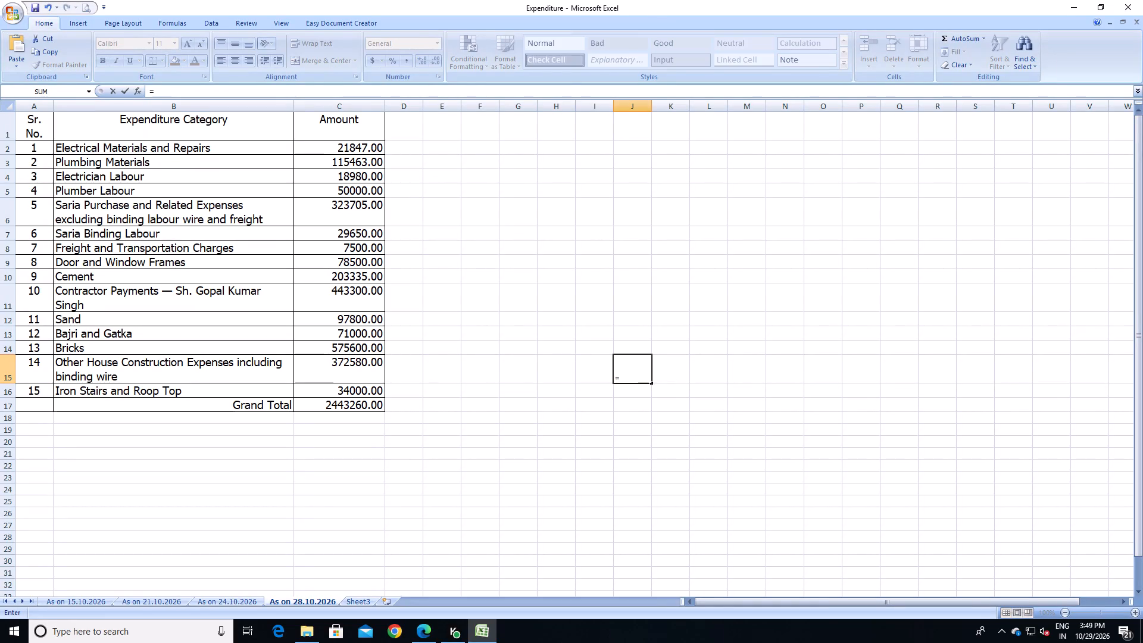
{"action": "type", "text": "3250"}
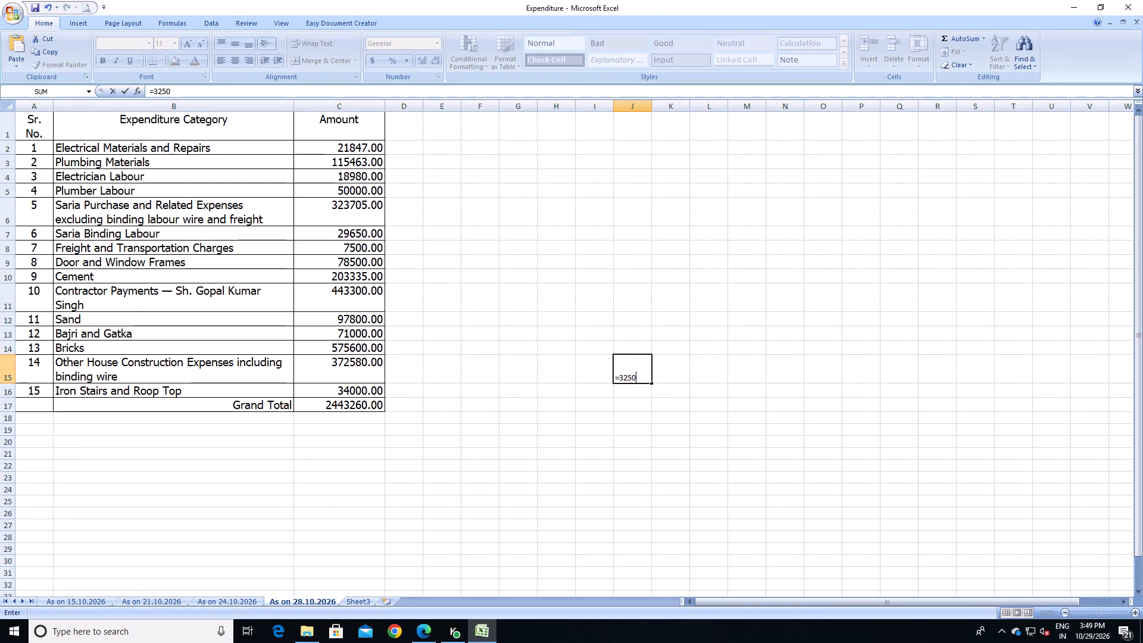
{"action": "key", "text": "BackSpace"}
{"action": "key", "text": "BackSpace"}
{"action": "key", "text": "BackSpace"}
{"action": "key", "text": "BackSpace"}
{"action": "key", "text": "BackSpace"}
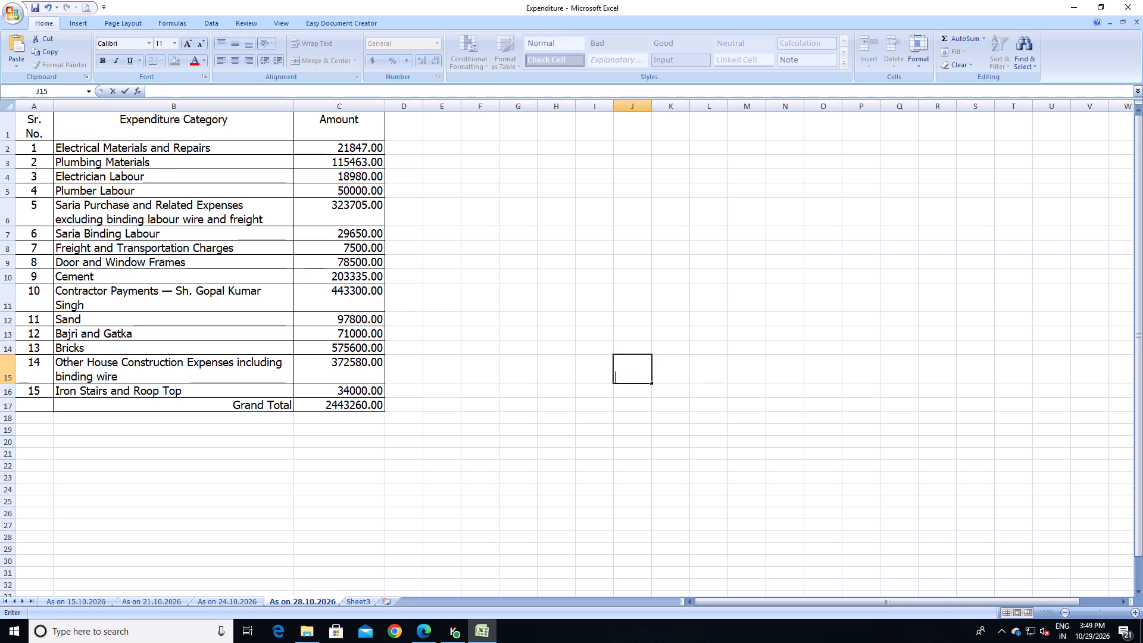
Calculate the rate in empty cell J15, beside the expense table, with the formula =9250/25.
{"action": "type", "text": "=95"}
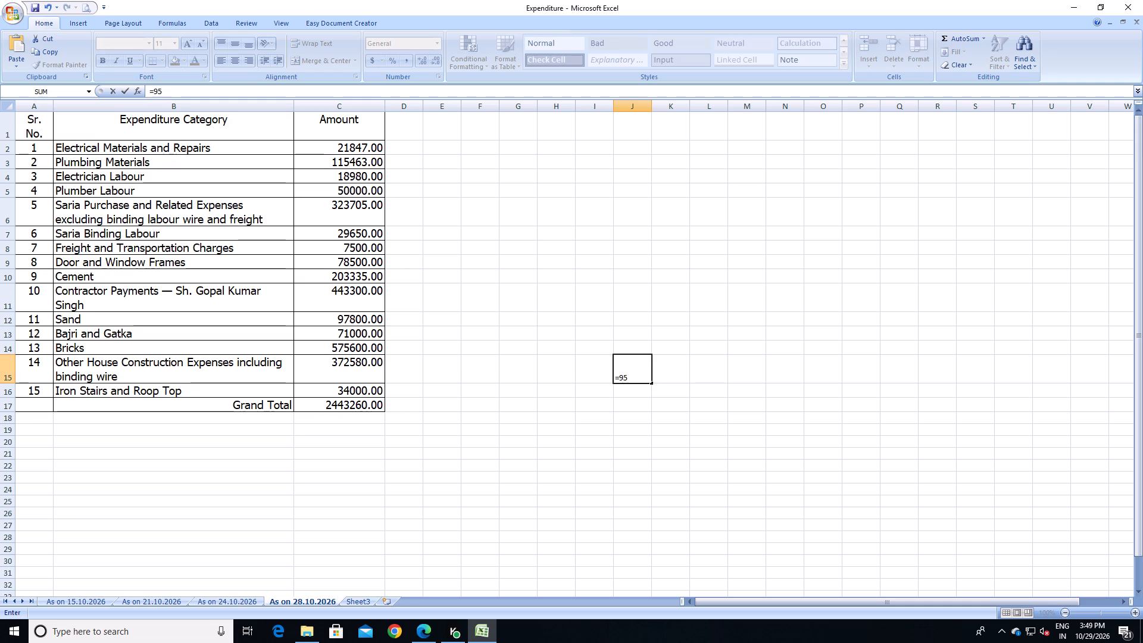
{"action": "key", "text": "BackSpace"}
{"action": "type", "text": "250"}
{"action": "key", "text": "slash"}
{"action": "type", "text": "25"}
{"action": "key", "text": "Return"}
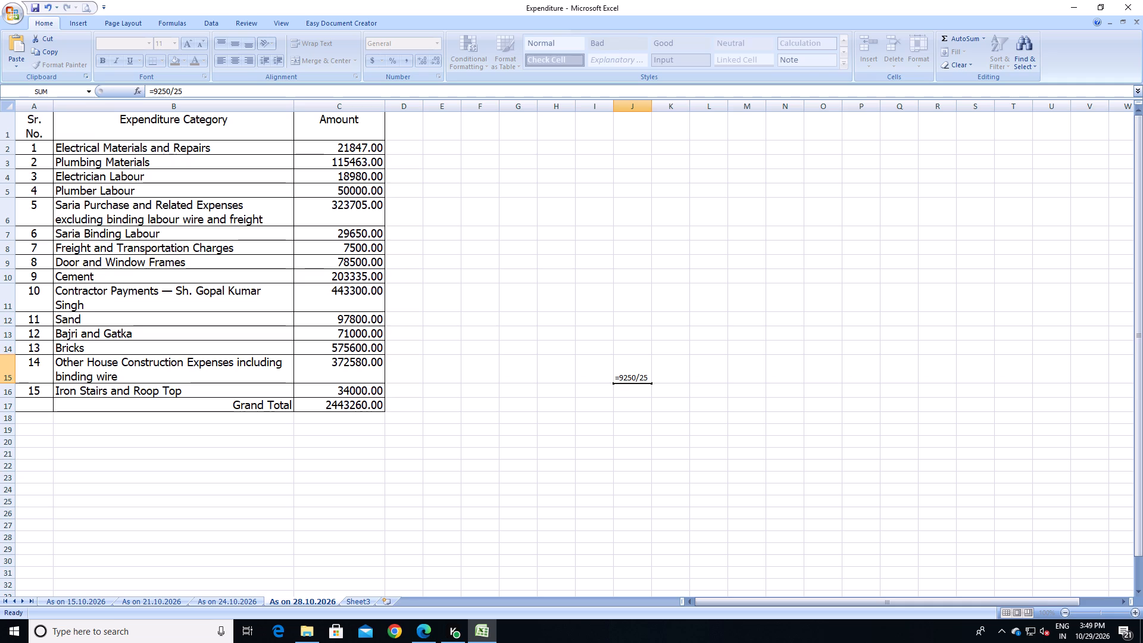
Multiply the J15 result by 30 in cell J16 with the formula =J15*30.
{"action": "key", "text": "equal"}
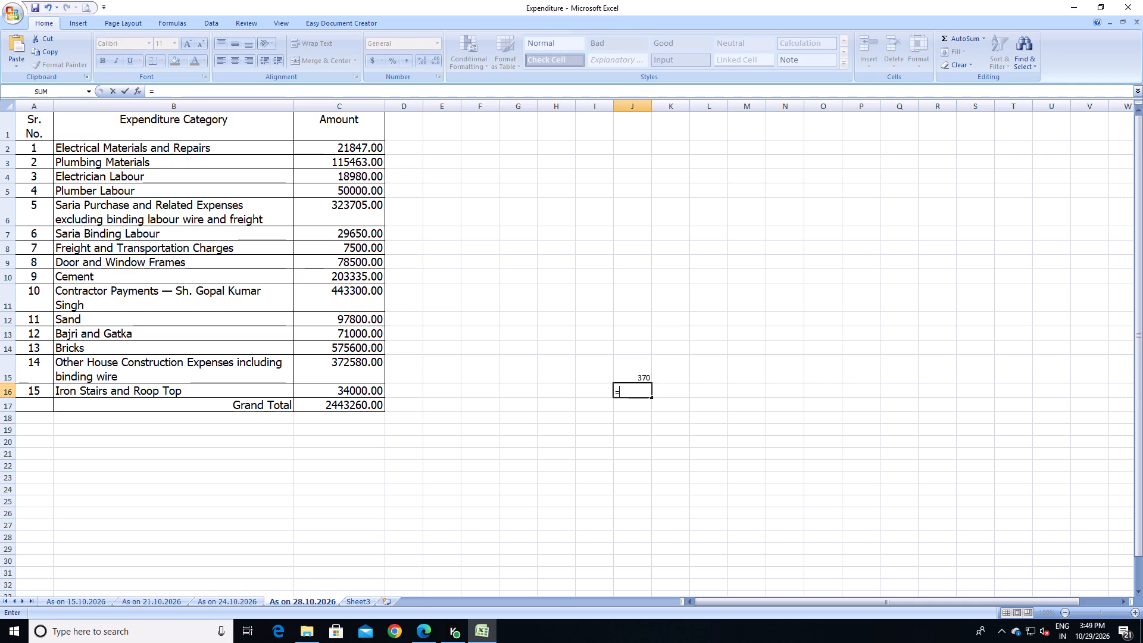
{"action": "key", "text": "Up"}
{"action": "type", "text": "*30"}
{"action": "key", "text": "Return"}
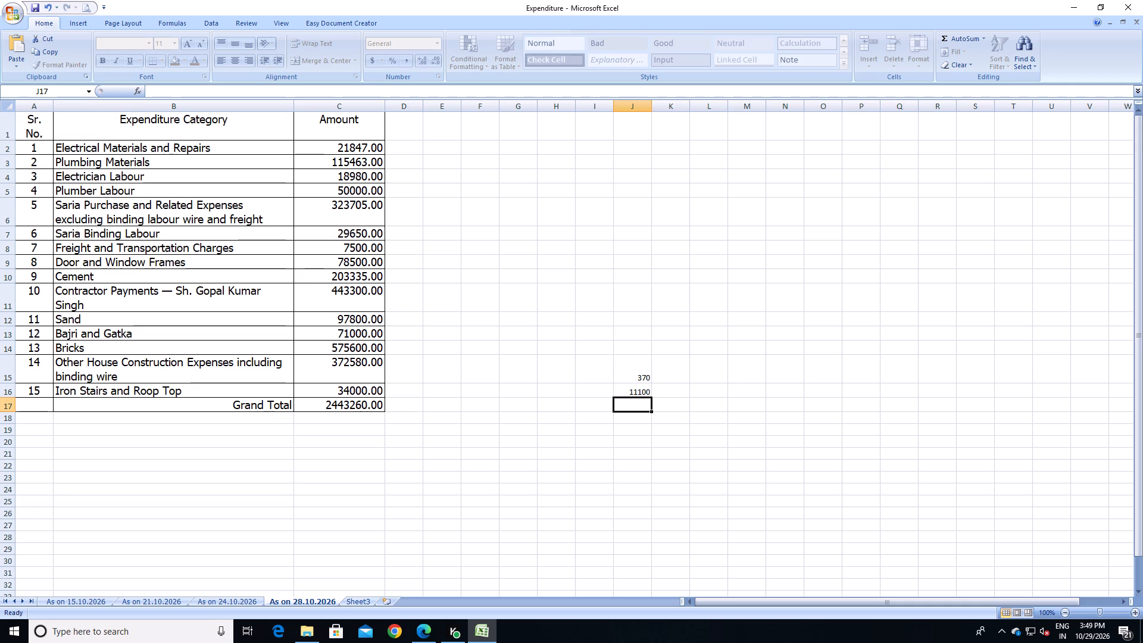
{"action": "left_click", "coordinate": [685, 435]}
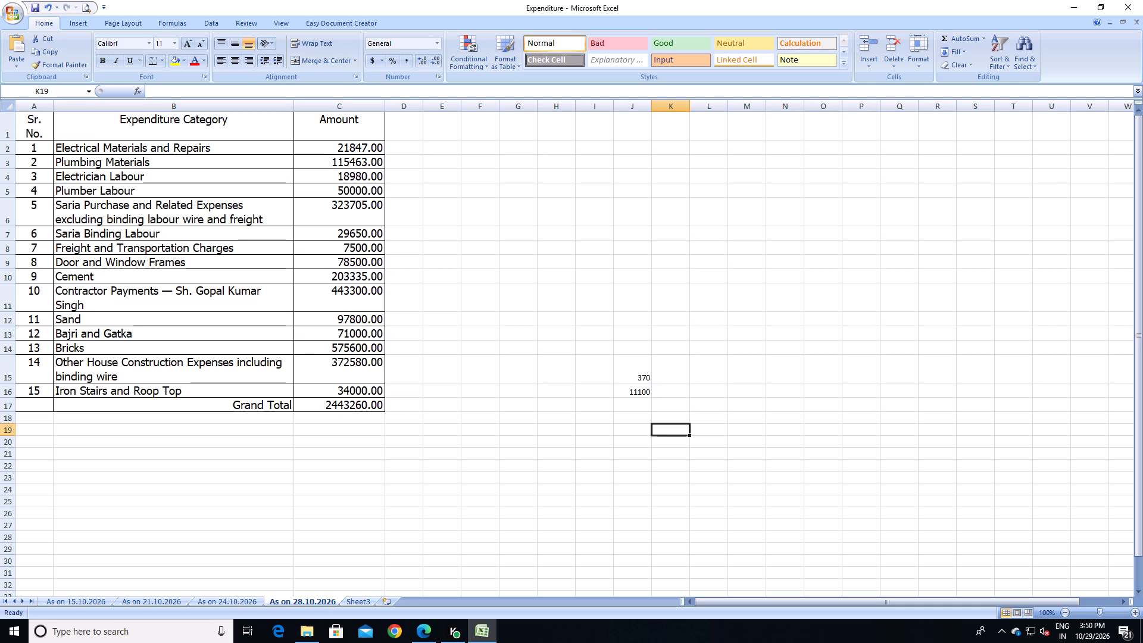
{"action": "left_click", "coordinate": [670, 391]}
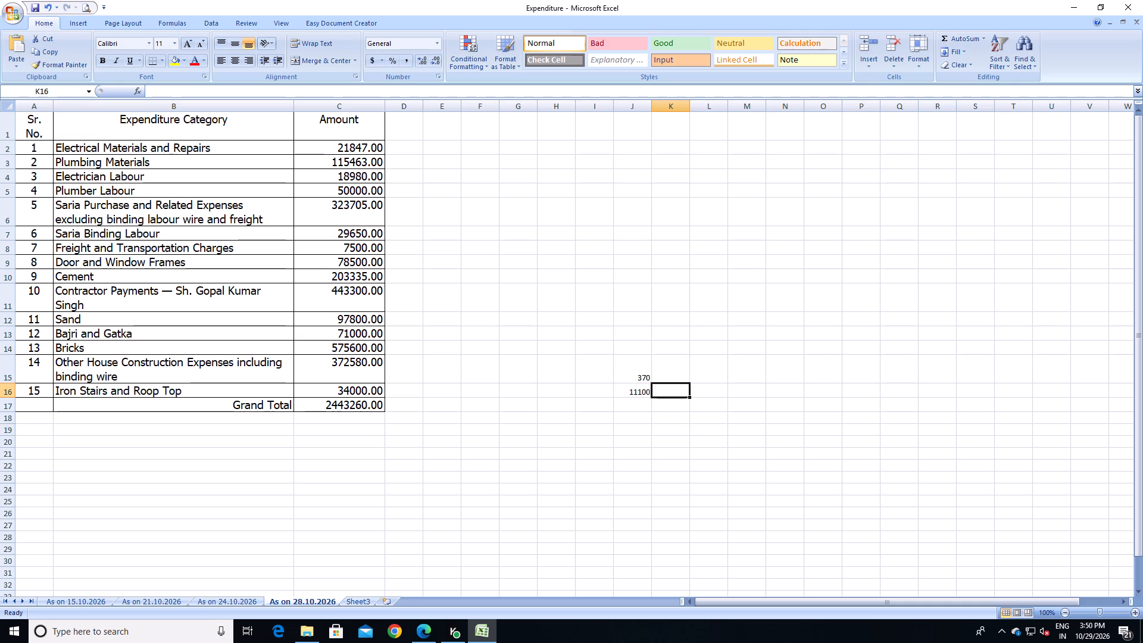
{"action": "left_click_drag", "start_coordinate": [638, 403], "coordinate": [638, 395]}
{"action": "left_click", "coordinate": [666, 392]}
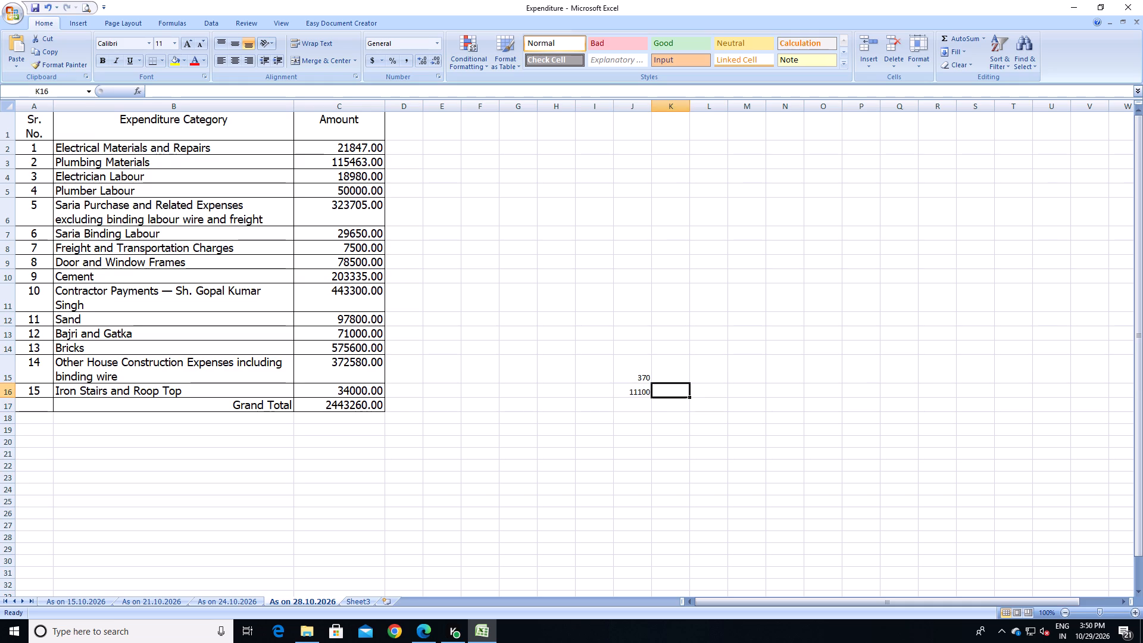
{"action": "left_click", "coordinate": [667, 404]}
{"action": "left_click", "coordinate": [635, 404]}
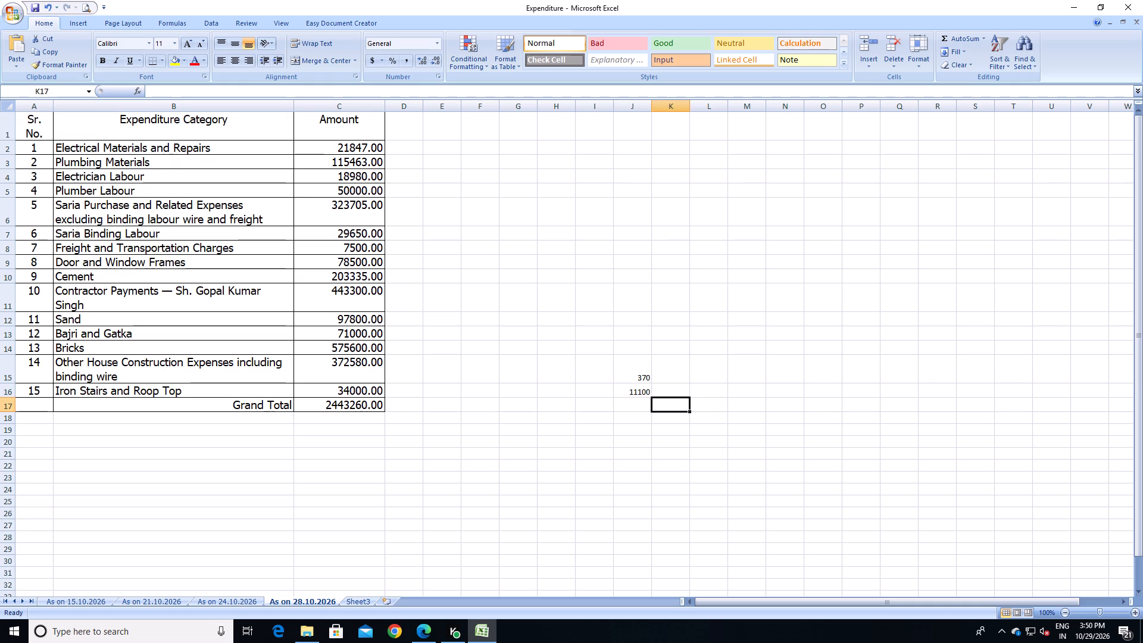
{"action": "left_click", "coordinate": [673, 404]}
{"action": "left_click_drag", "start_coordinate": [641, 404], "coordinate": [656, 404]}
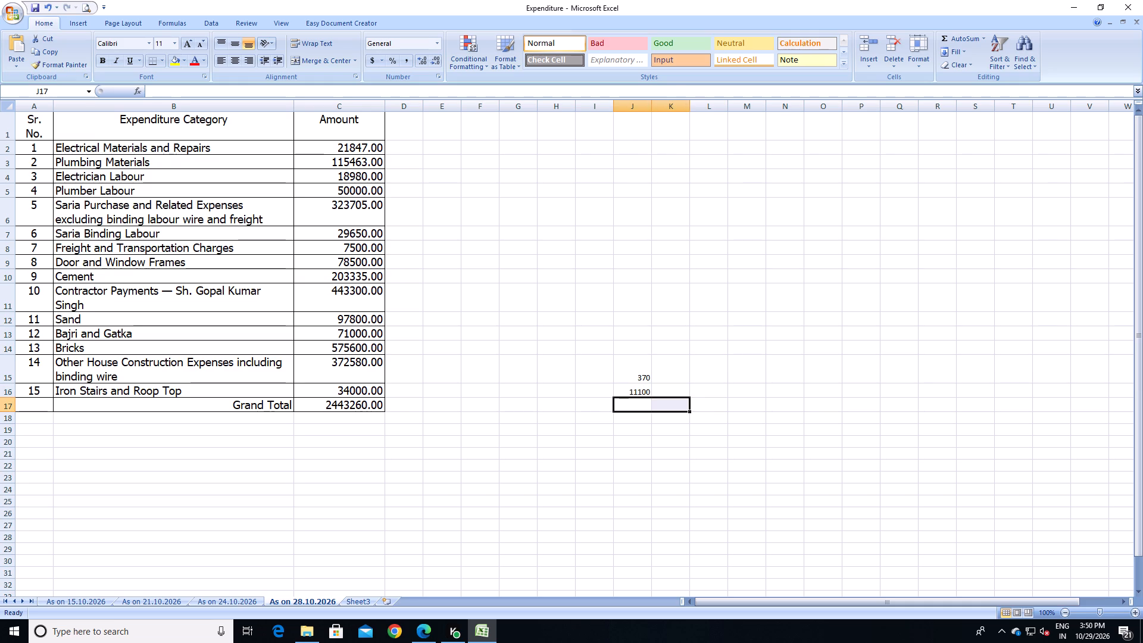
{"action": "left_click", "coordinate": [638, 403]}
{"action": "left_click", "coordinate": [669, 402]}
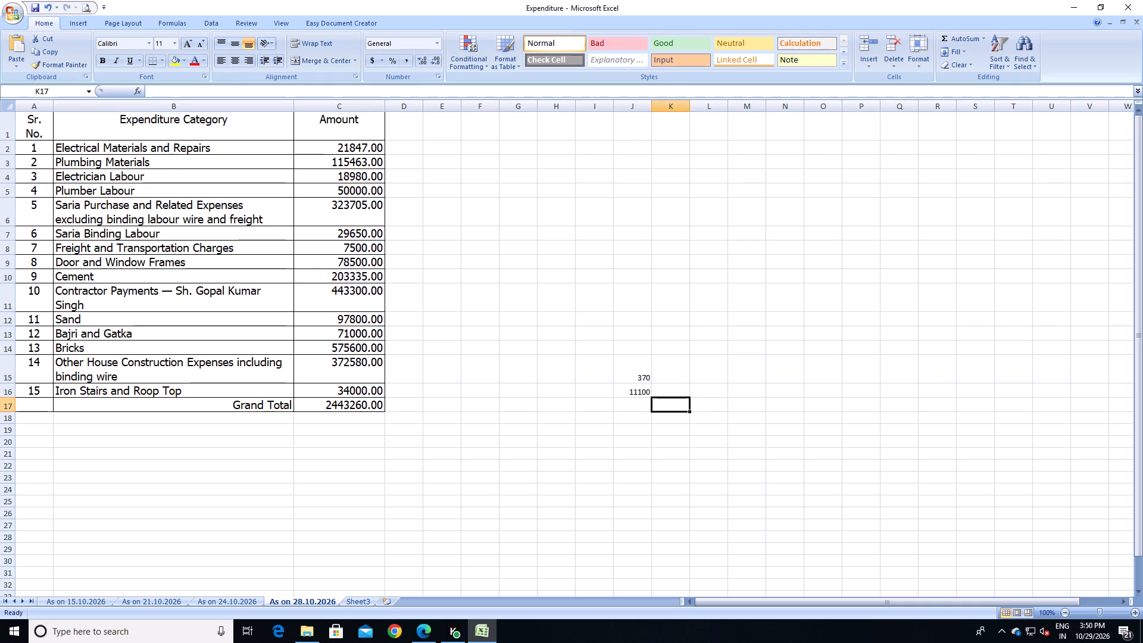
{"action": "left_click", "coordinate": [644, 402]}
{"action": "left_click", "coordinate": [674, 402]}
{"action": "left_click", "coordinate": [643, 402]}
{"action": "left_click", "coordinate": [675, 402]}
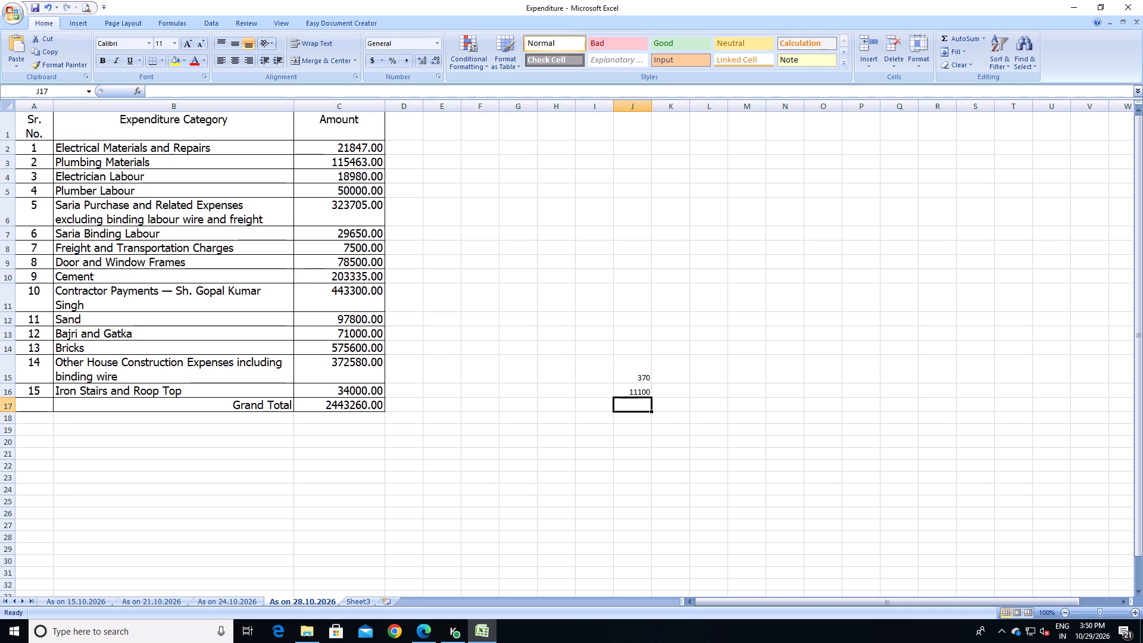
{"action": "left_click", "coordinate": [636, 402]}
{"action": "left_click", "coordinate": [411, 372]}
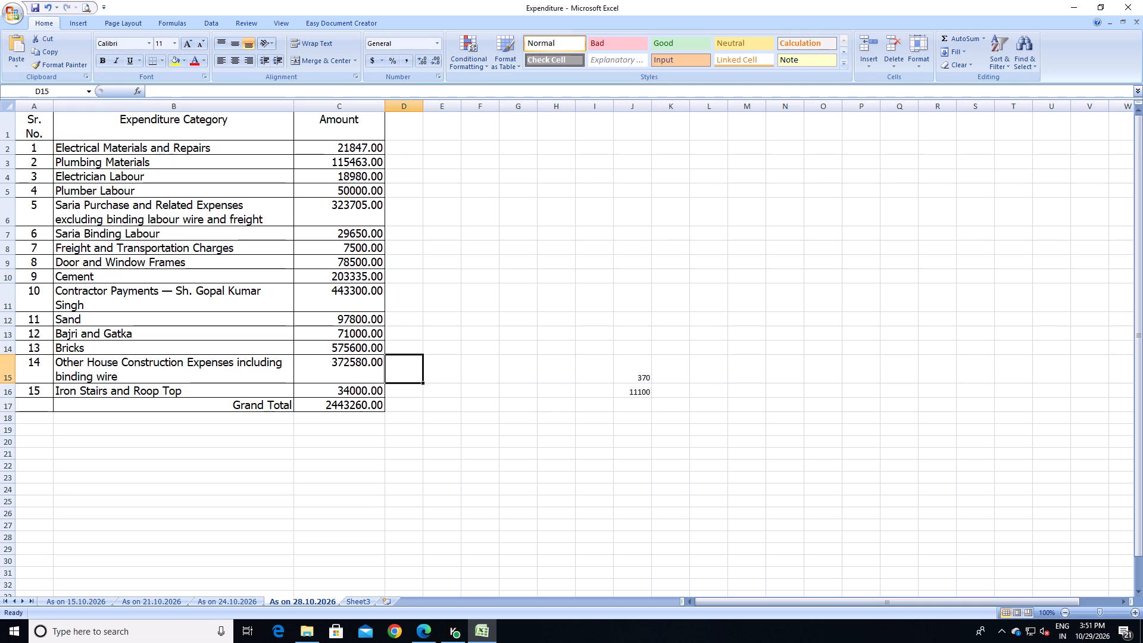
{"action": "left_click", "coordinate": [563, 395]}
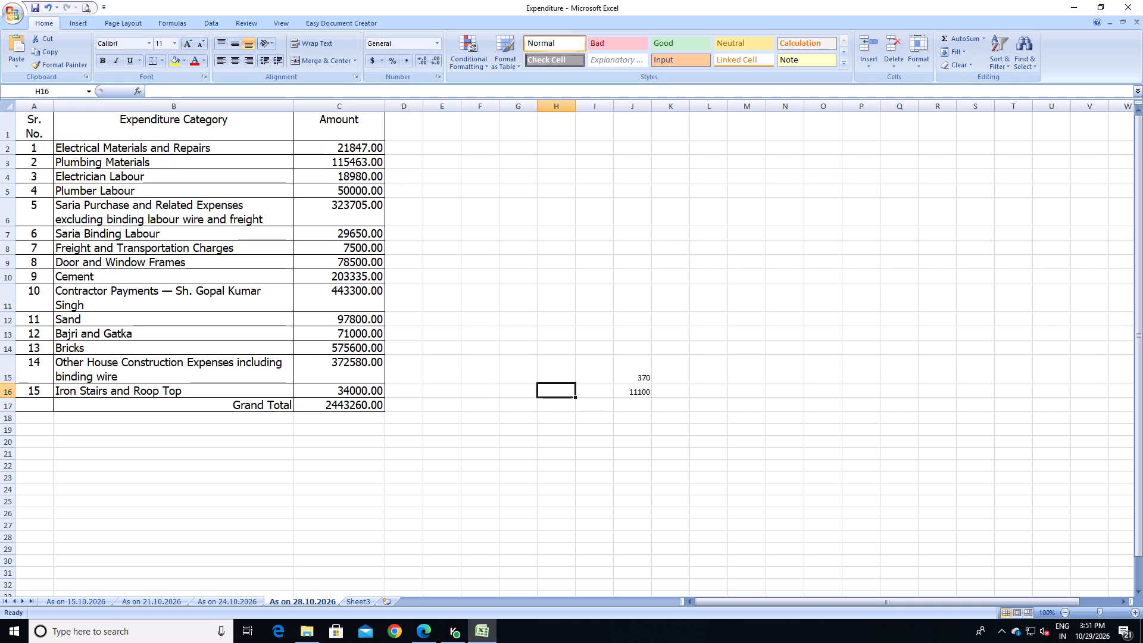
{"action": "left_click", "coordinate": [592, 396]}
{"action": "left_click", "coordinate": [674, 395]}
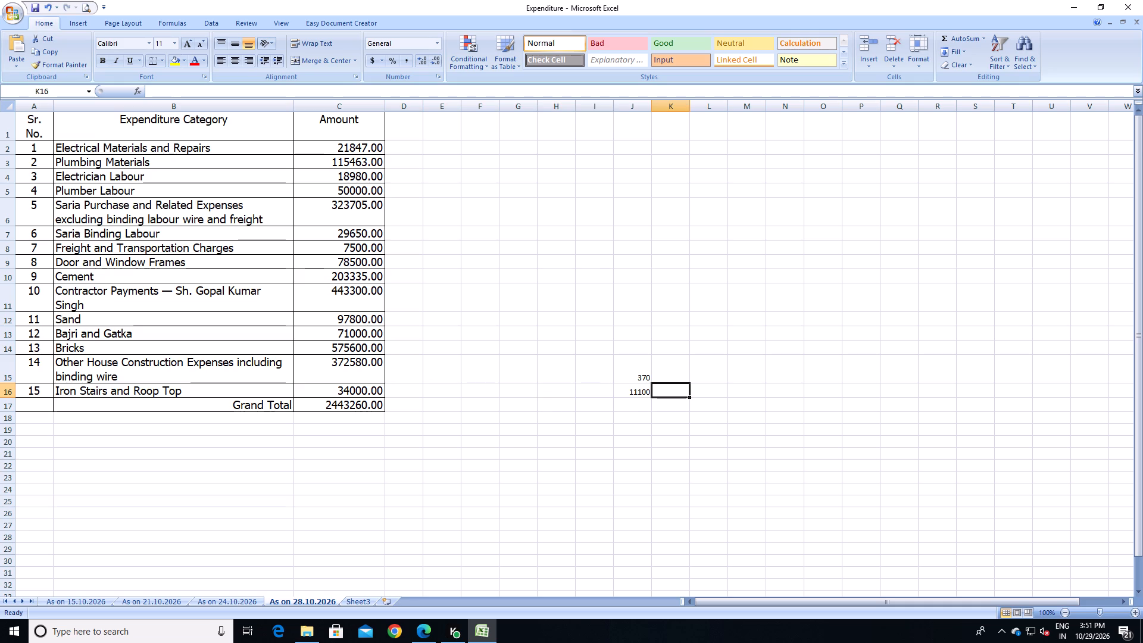
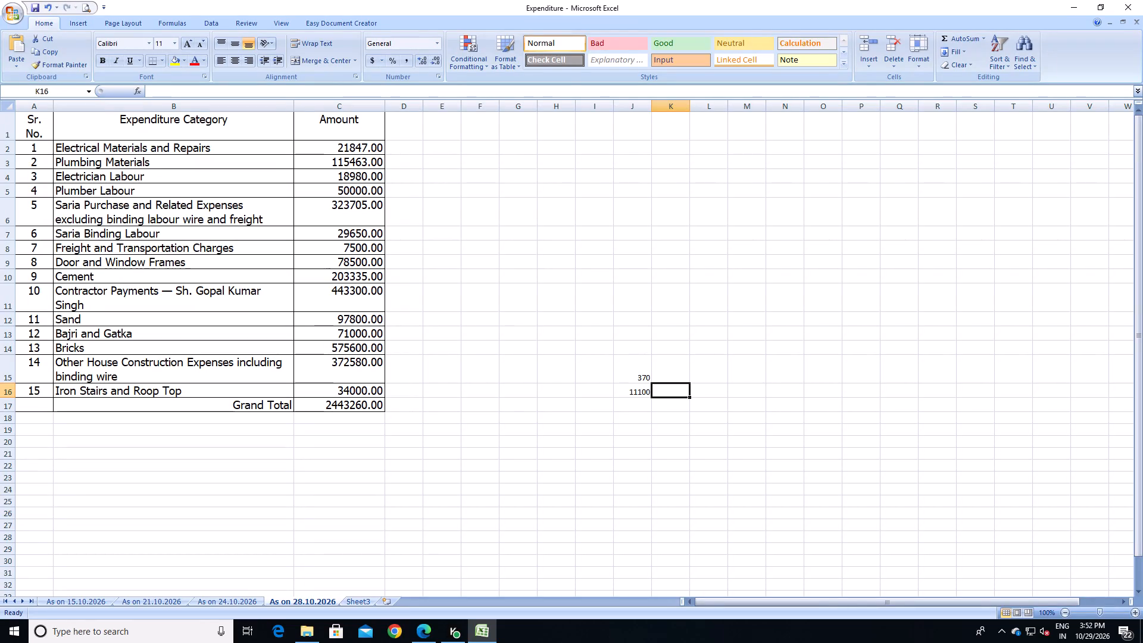
Add the 11100 payment to the Cement amount in cell C10 by making it the formula =203335+11100.
{"action": "left_click", "coordinate": [343, 277]}
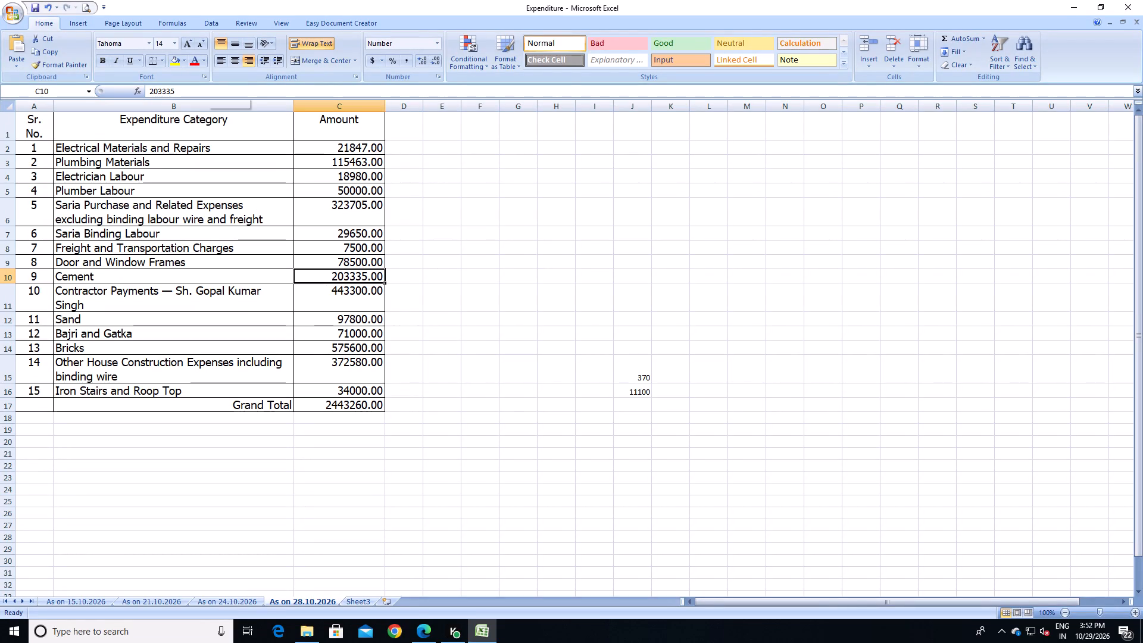
{"action": "left_click", "coordinate": [213, 93]}
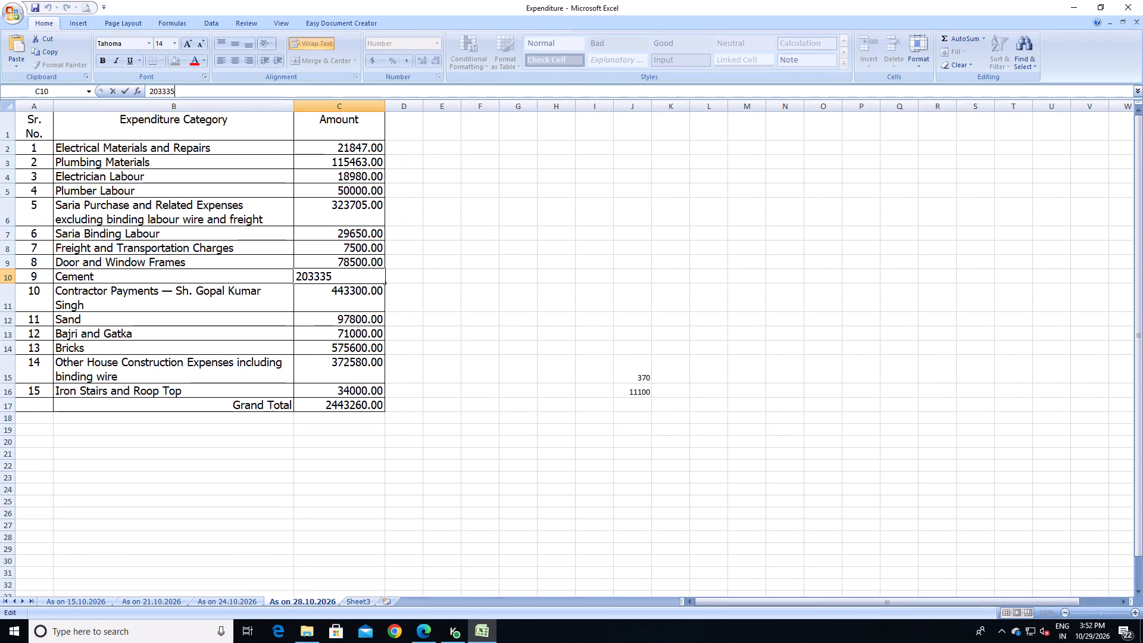
{"action": "key", "text": "Home"}
{"action": "key", "text": "equal"}
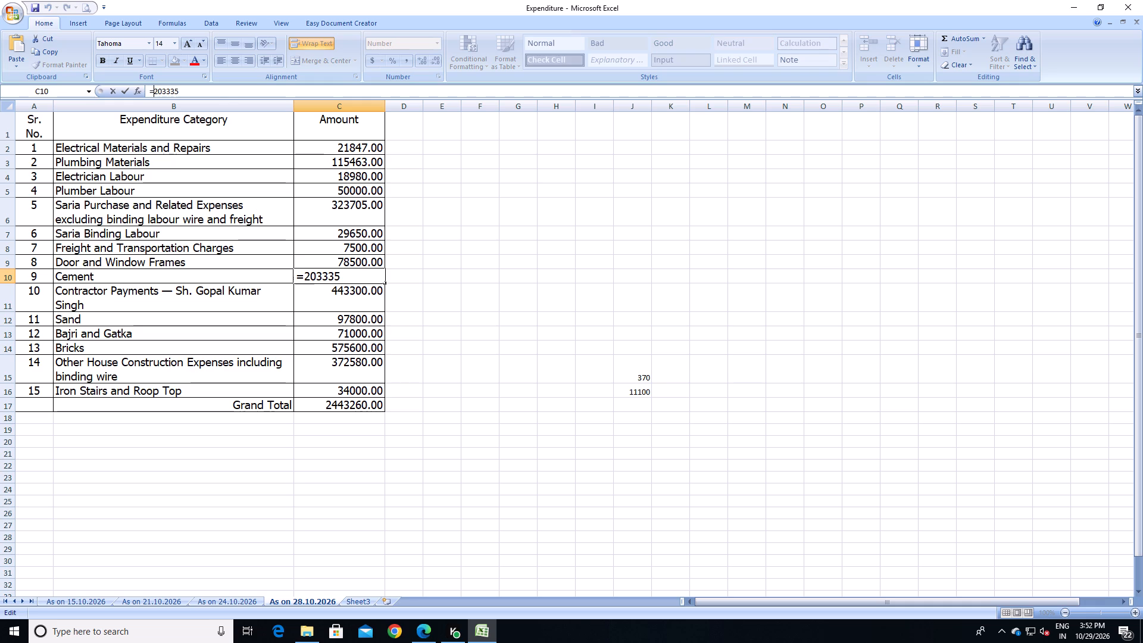
{"action": "key", "text": "End"}
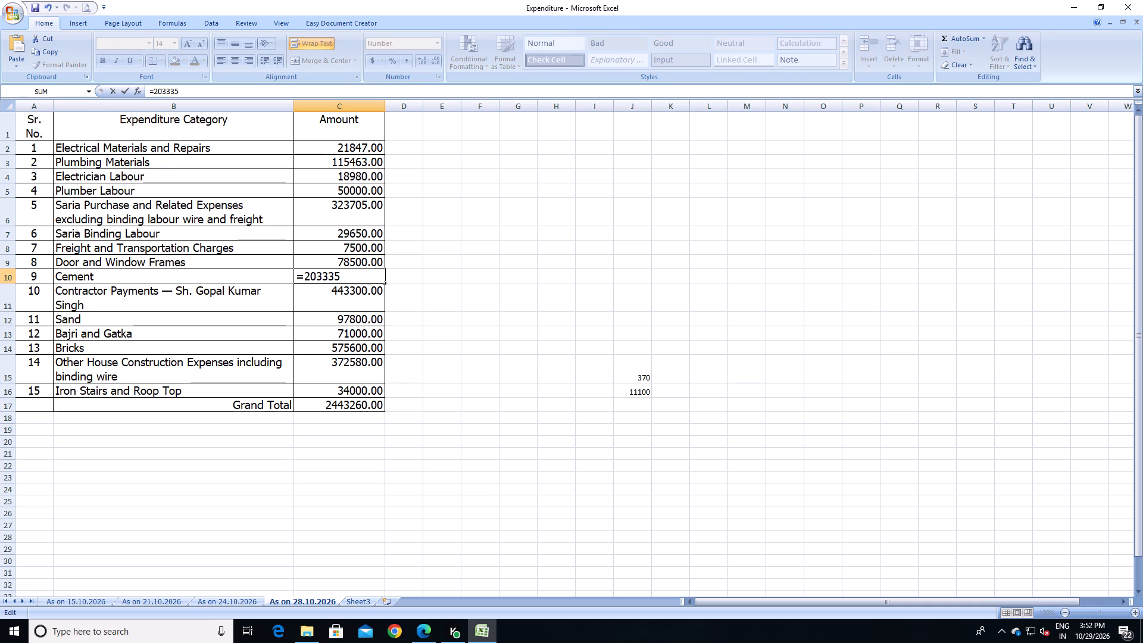
{"action": "type", "text": "+11100"}
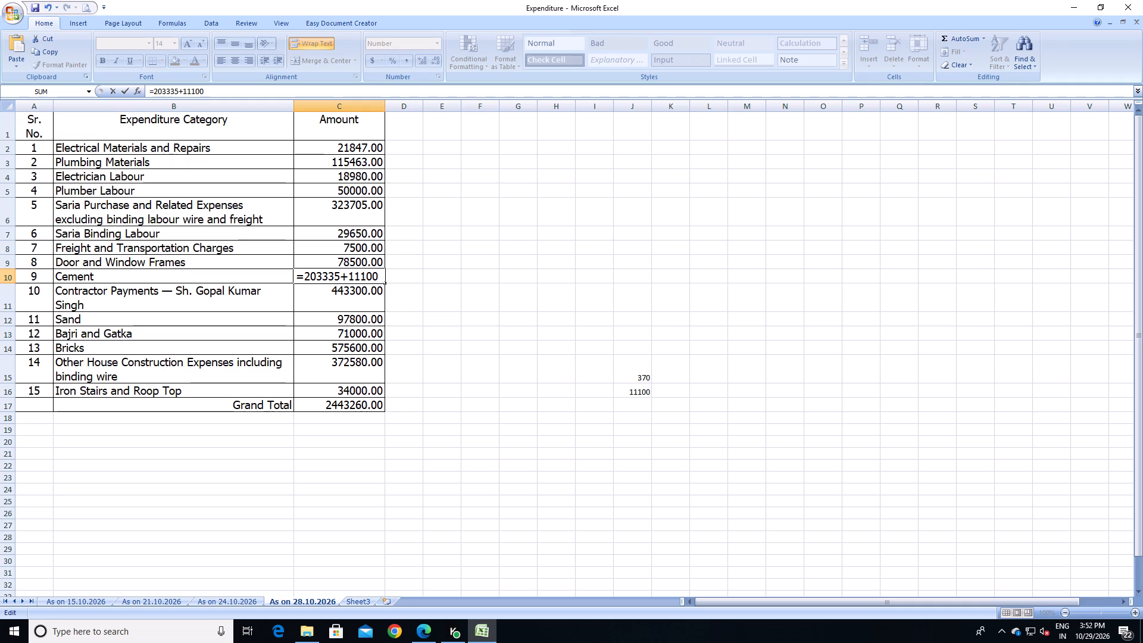
{"action": "key", "text": "Return"}
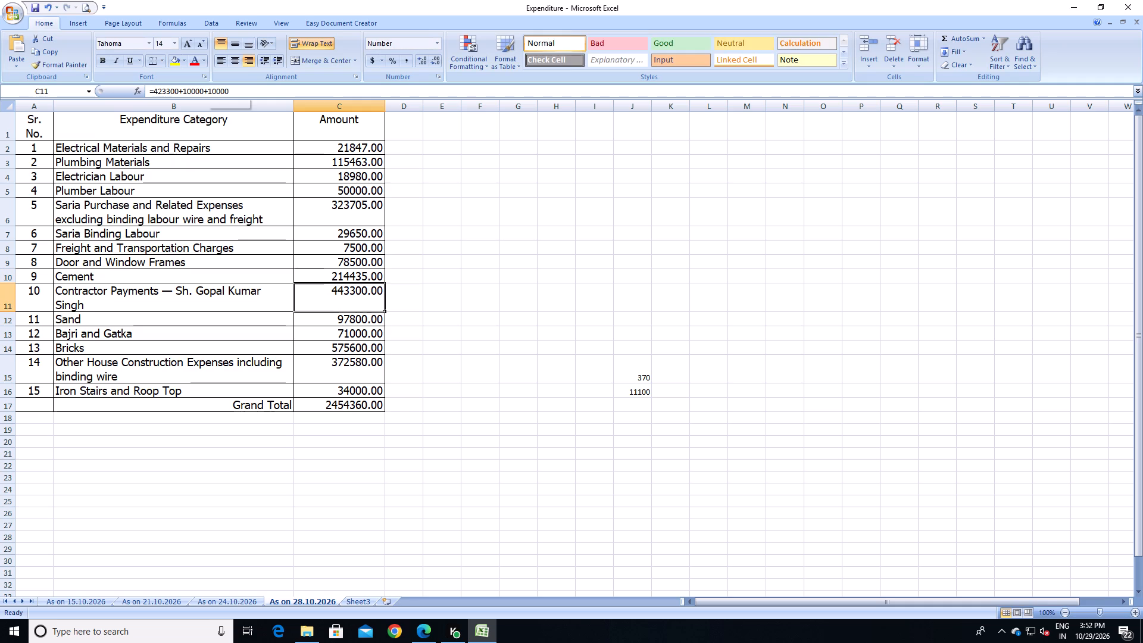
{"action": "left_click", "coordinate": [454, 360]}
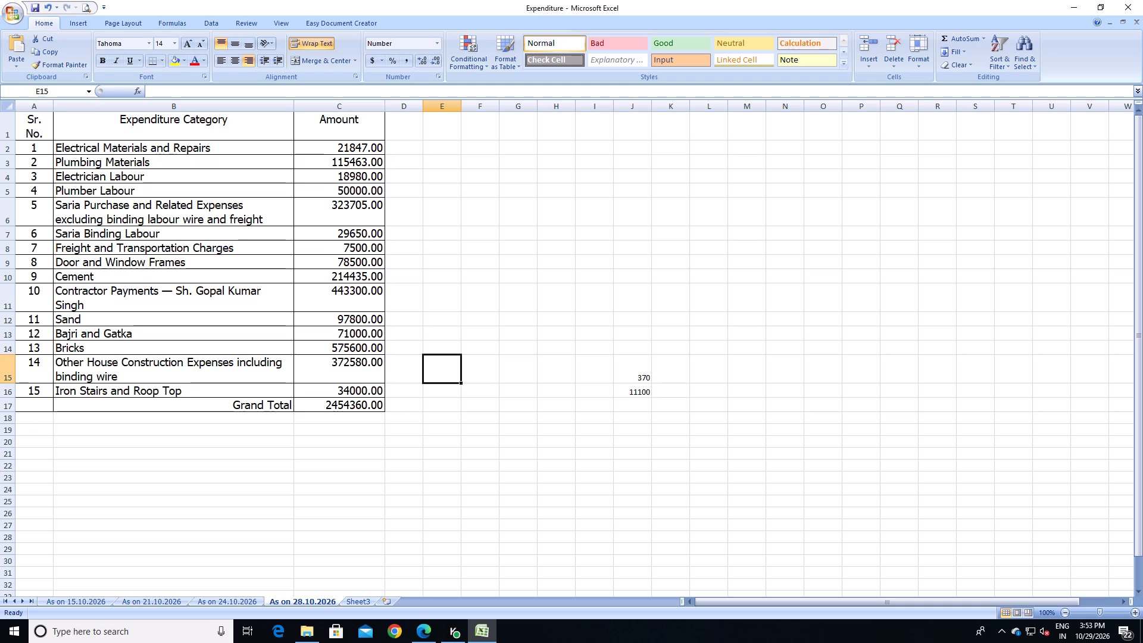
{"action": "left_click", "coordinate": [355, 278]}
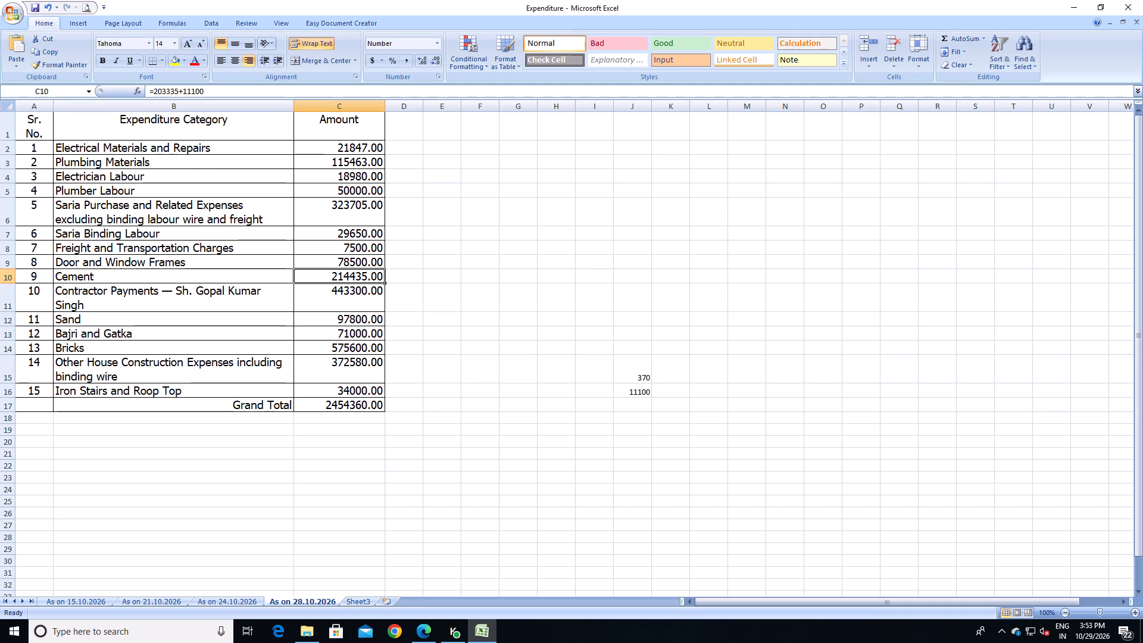
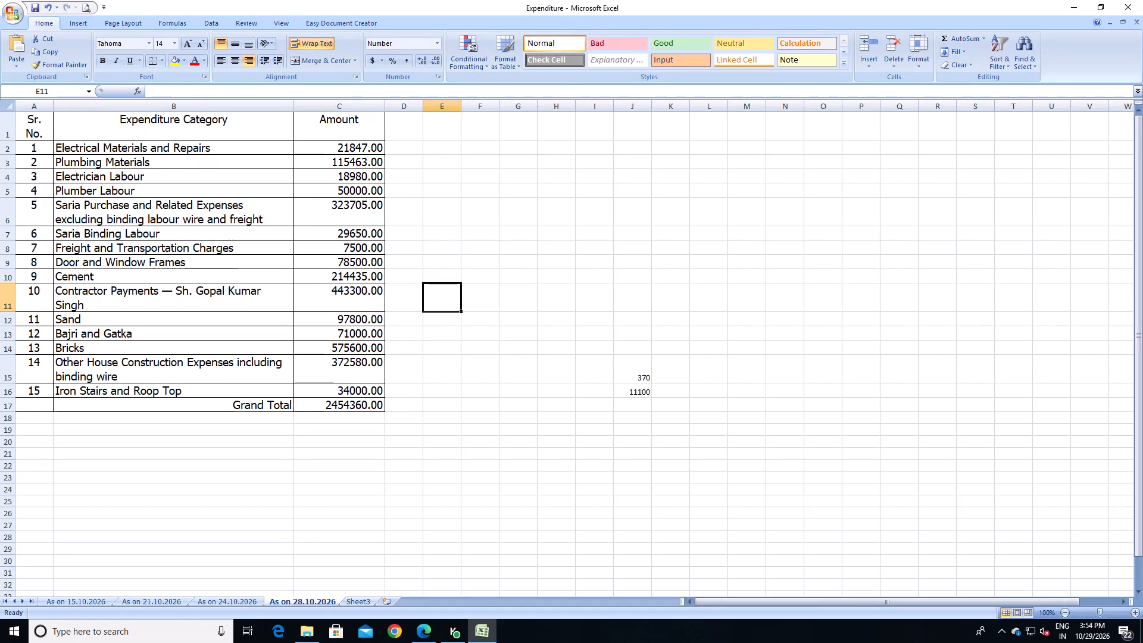
Clear the side calculations from cells J15 to J17.
{"action": "left_click_drag", "start_coordinate": [617, 364], "coordinate": [648, 399]}
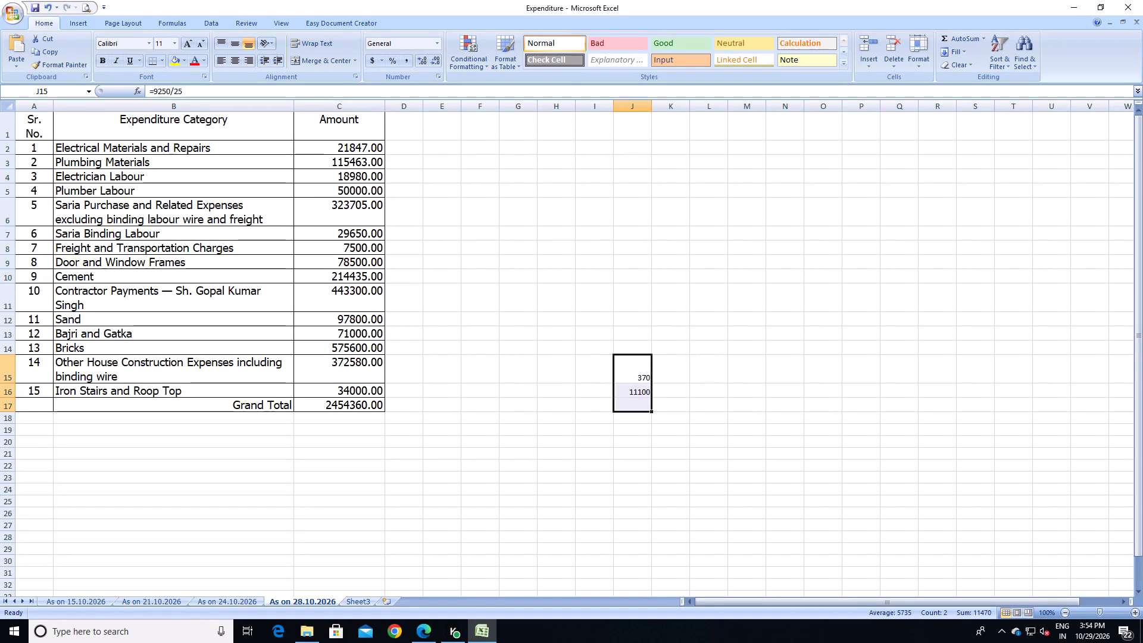
{"action": "key", "text": "Delete"}
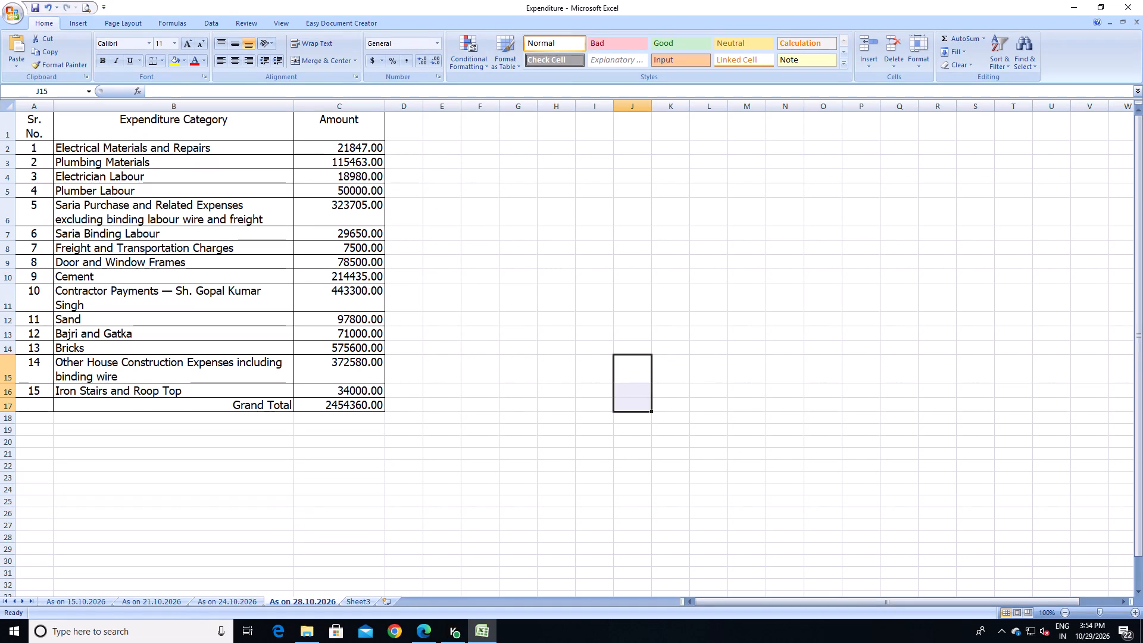
Widen the Expenditure Category column until the row 15 description fits on one line, and autofit all row heights.
{"action": "left_click_drag", "start_coordinate": [294, 106], "coordinate": [330, 110]}
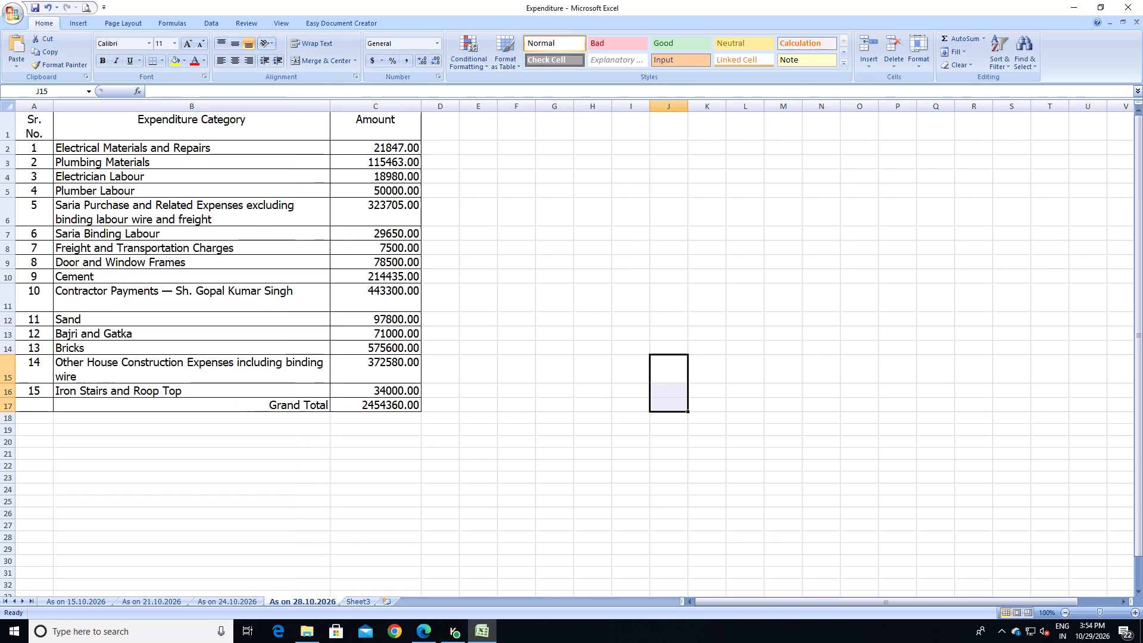
{"action": "left_click_drag", "start_coordinate": [330, 110], "coordinate": [373, 114]}
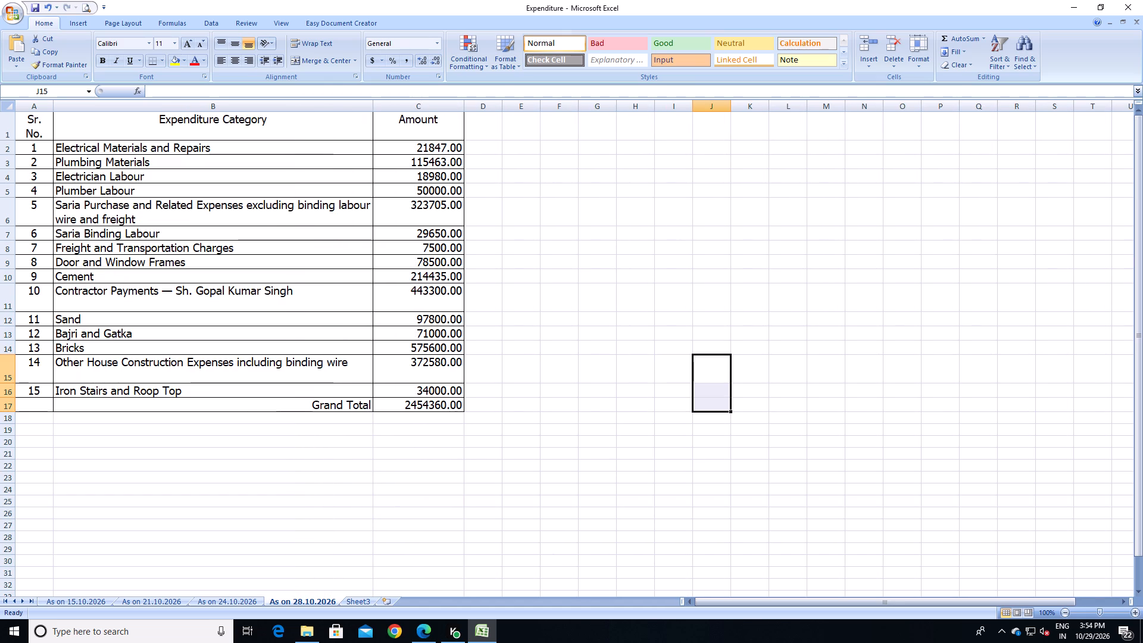
{"action": "left_click", "coordinate": [8, 106]}
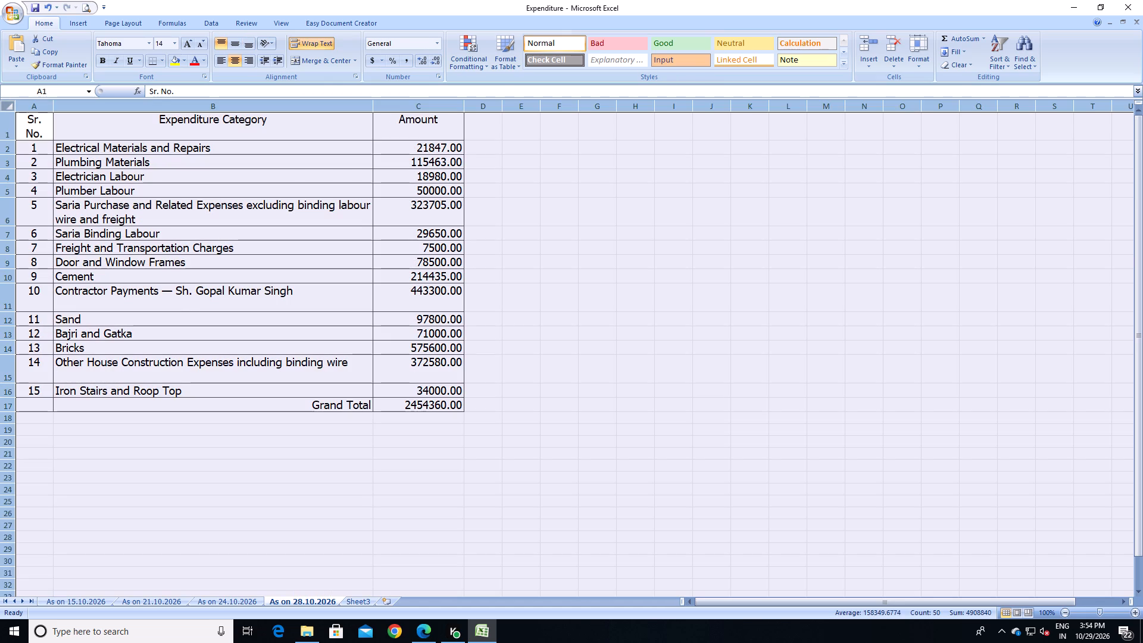
{"action": "double_click", "coordinate": [12, 141]}
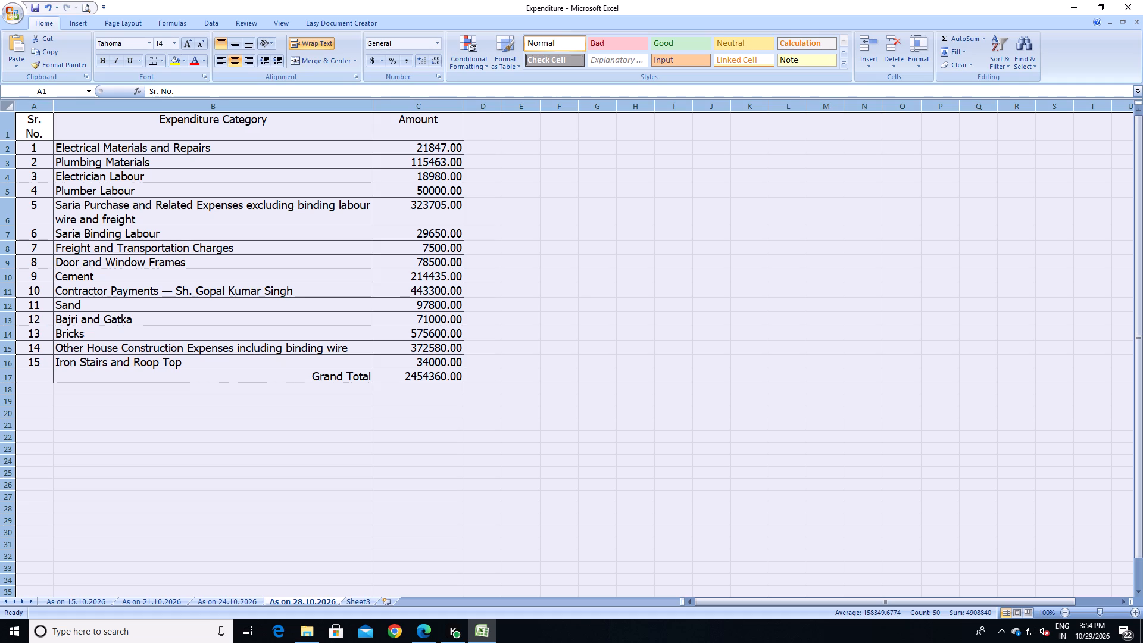
Make the Grand Total label and its amount in row 17 bold.
{"action": "left_click_drag", "start_coordinate": [345, 375], "coordinate": [408, 373]}
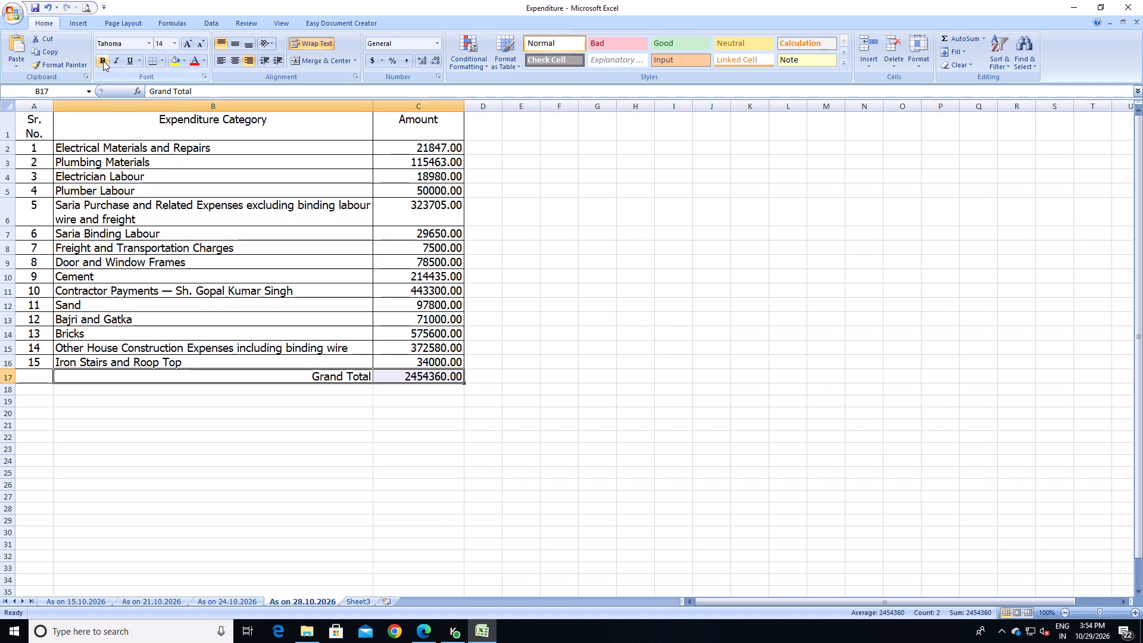
{"action": "left_click", "coordinate": [98, 60]}
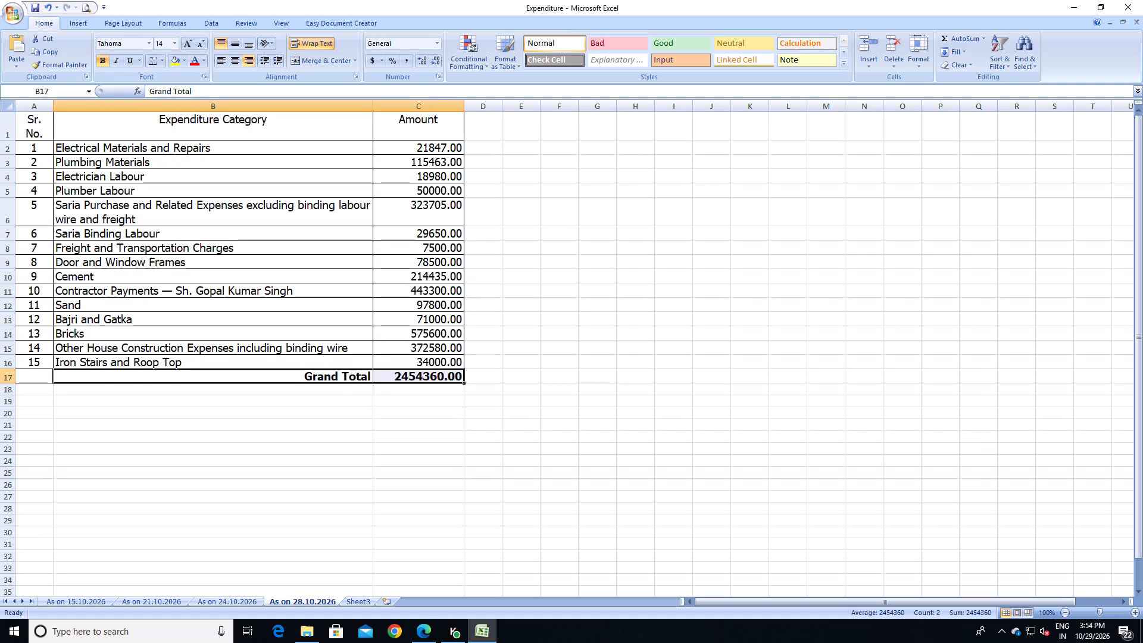
{"action": "left_click", "coordinate": [574, 310]}
Merge and center the Grand Total label across cells A17 and B17.
{"action": "left_click_drag", "start_coordinate": [41, 379], "coordinate": [204, 378]}
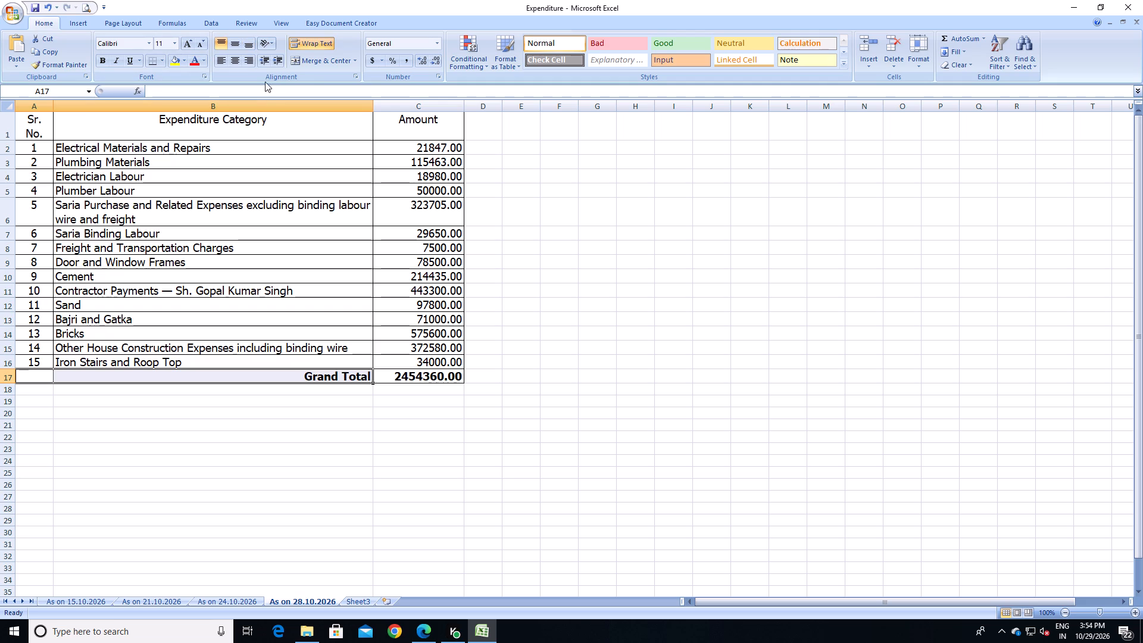
{"action": "left_click", "coordinate": [330, 60]}
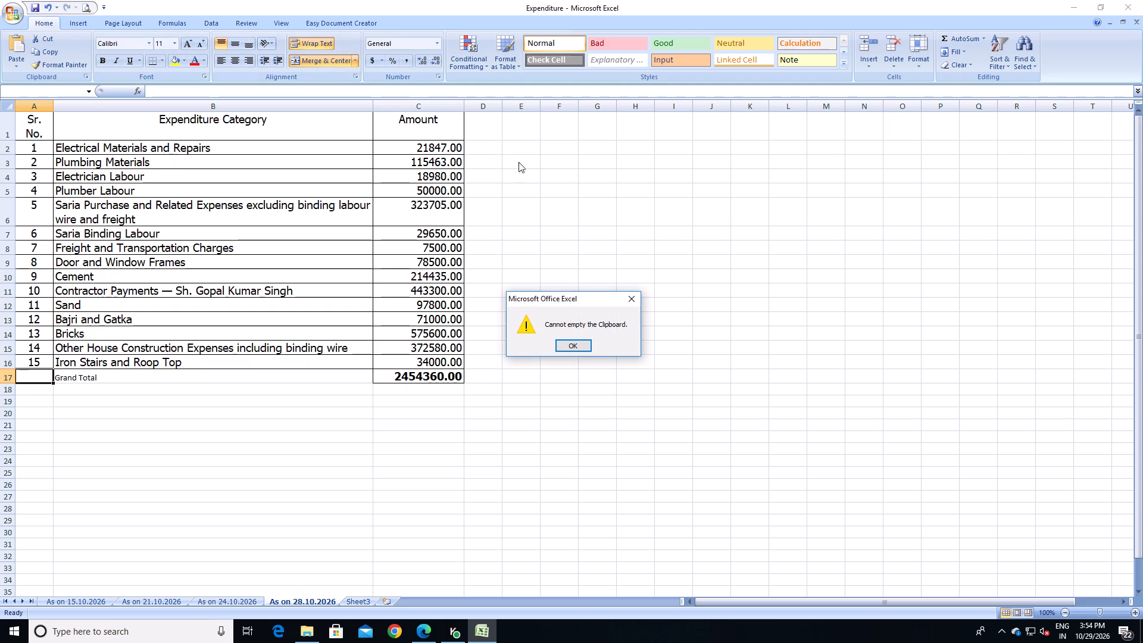
{"action": "left_click", "coordinate": [636, 298]}
{"action": "left_click", "coordinate": [713, 305]}
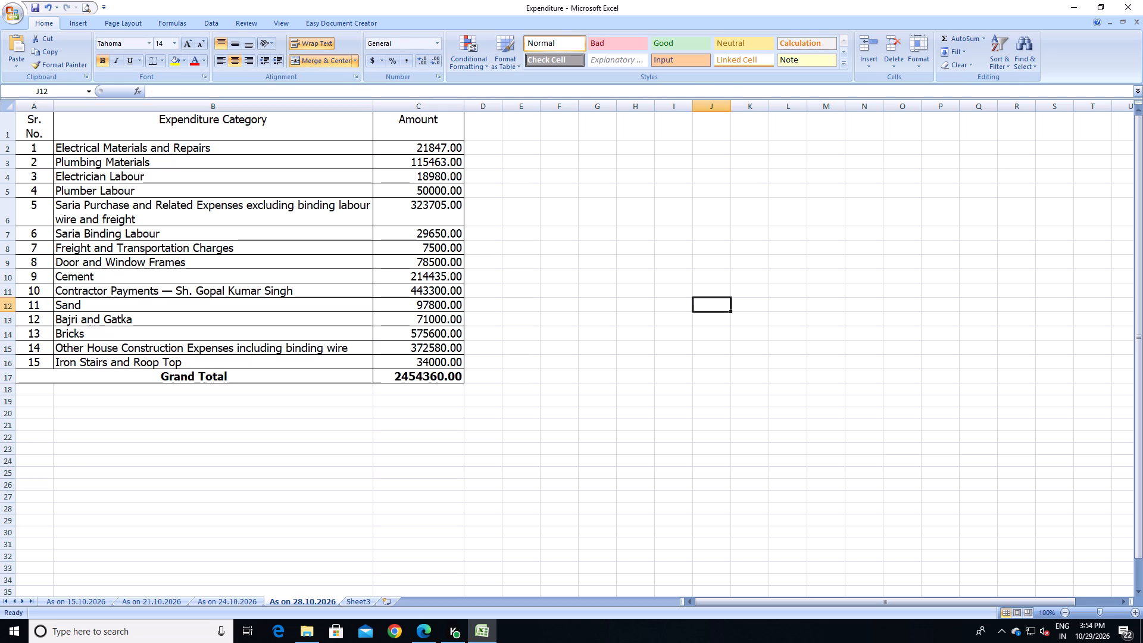
{"action": "left_click", "coordinate": [205, 382]}
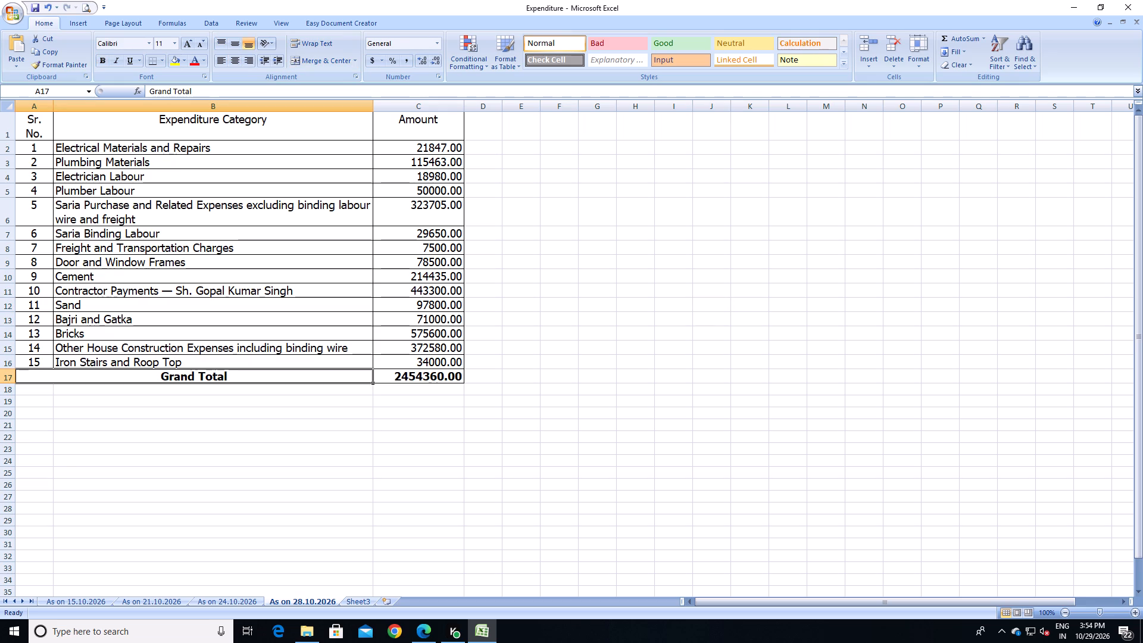
Widen the Sr. No. column so its heading fits on one line, and autofit the height of row 1.
{"action": "left_click_drag", "start_coordinate": [54, 108], "coordinate": [64, 111]}
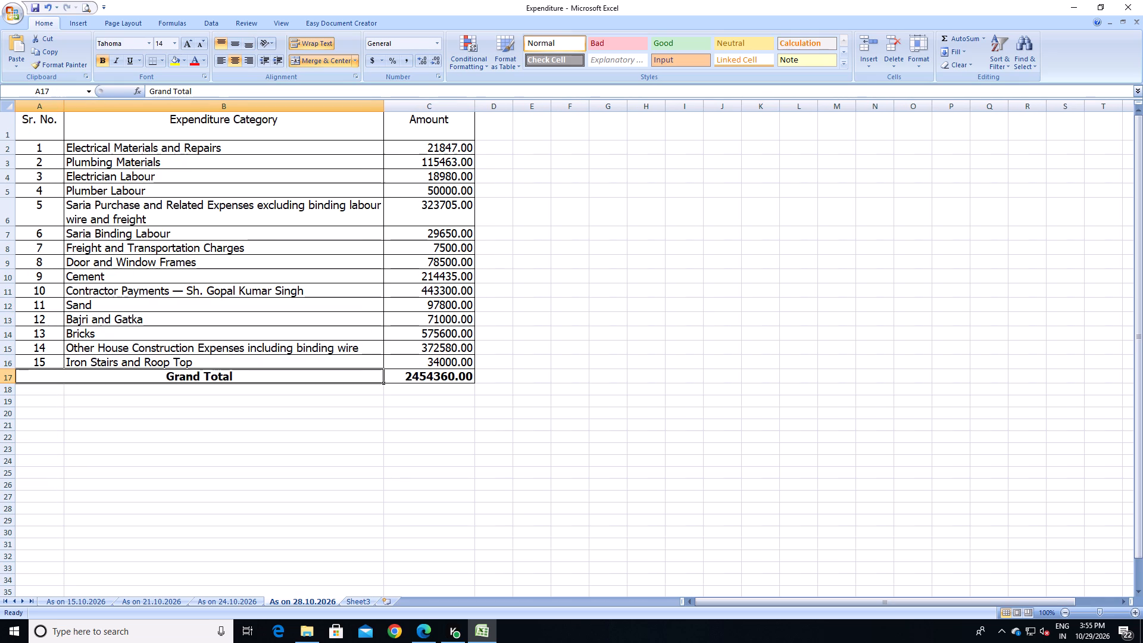
{"action": "double_click", "coordinate": [6, 139]}
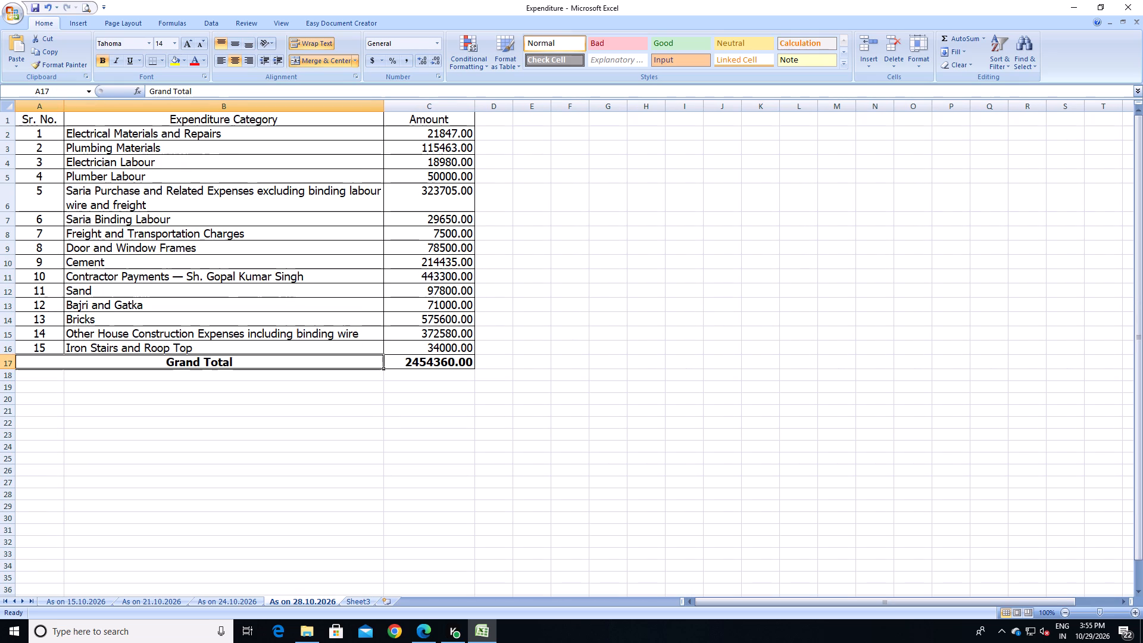
{"action": "left_click", "coordinate": [548, 183]}
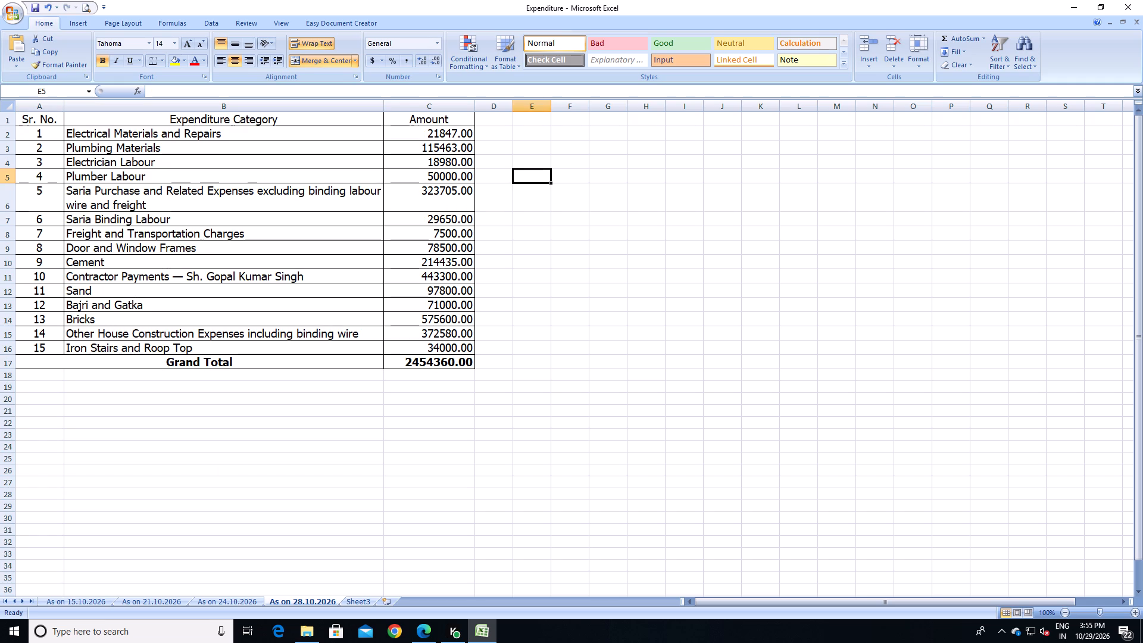
Fine-tune the table's column widths: widen Expenditure Category, slightly narrow Sr. No. and slightly widen Amount.
{"action": "left_click_drag", "start_coordinate": [382, 110], "coordinate": [404, 114]}
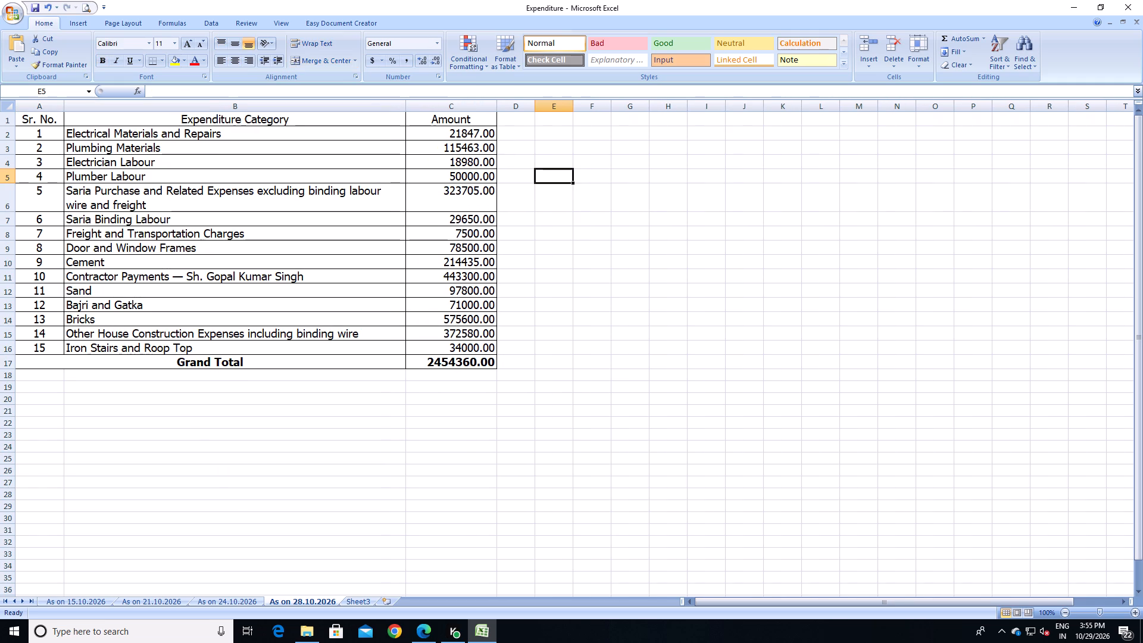
{"action": "left_click", "coordinate": [64, 110]}
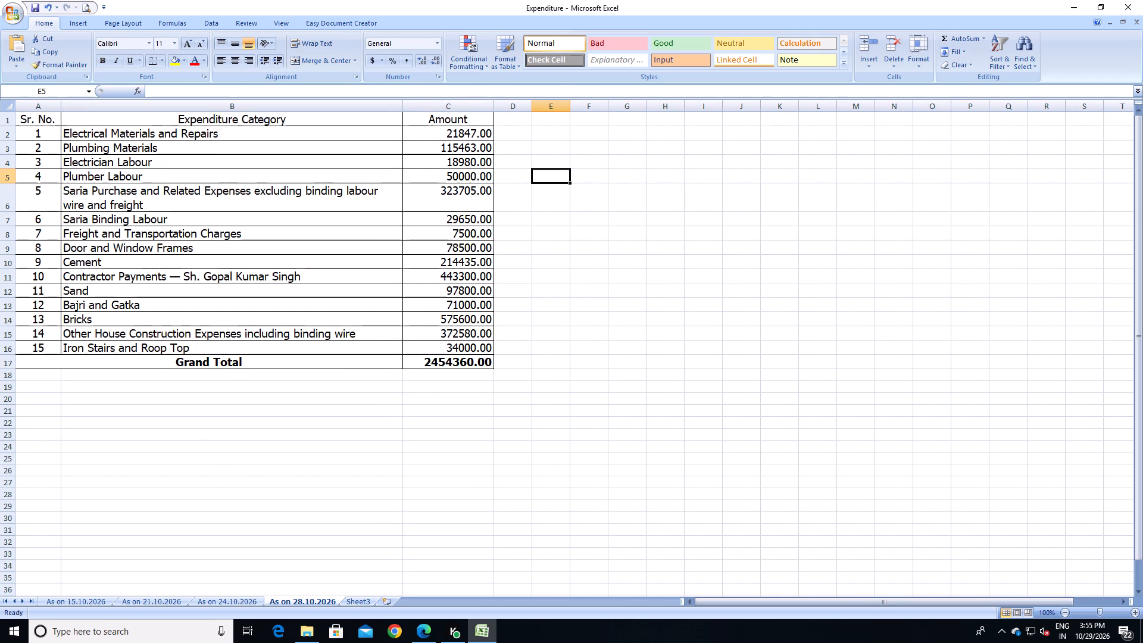
{"action": "left_click", "coordinate": [555, 228]}
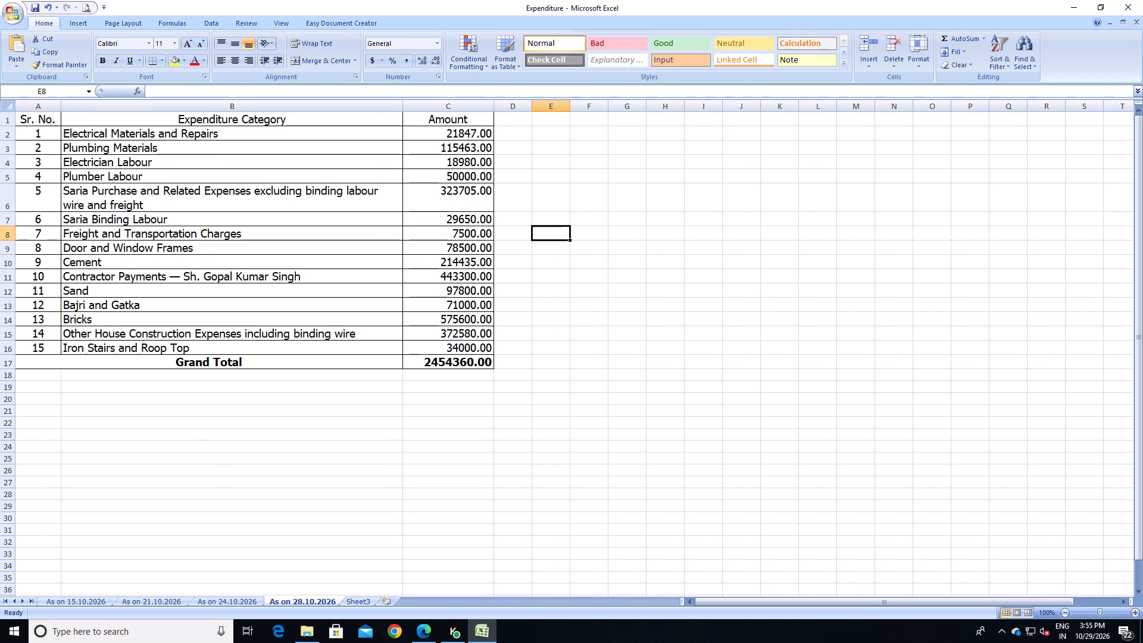
{"action": "left_click", "coordinate": [492, 107]}
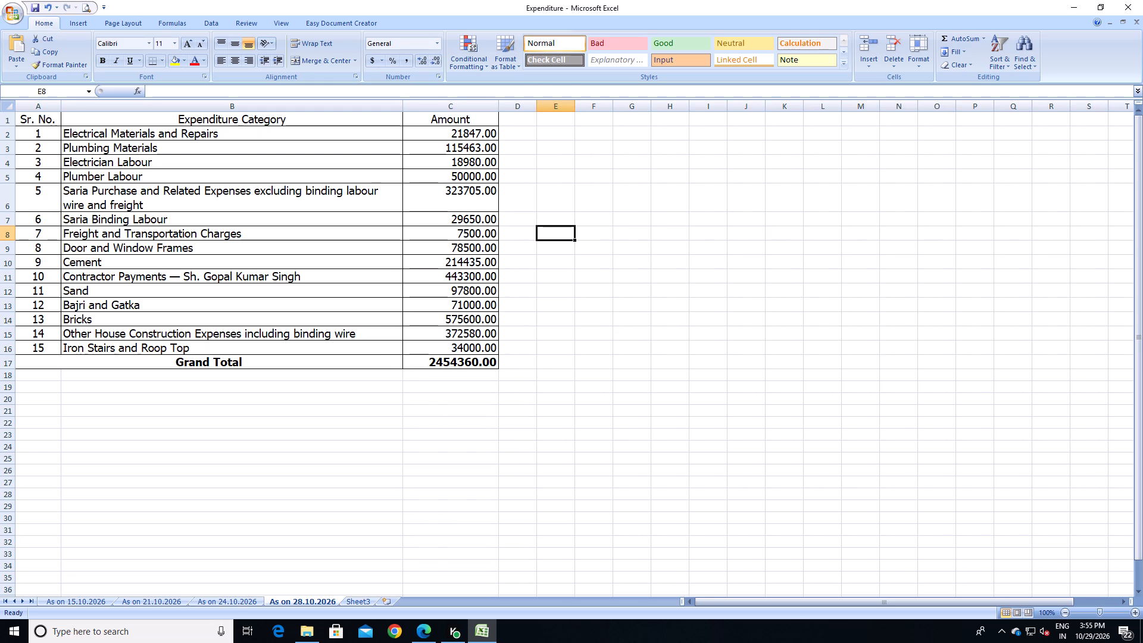
Add another 10000 to the Contractor Payments amount in C11, making the formula =423300+10000+10000+10000.
{"action": "left_click", "coordinate": [447, 277]}
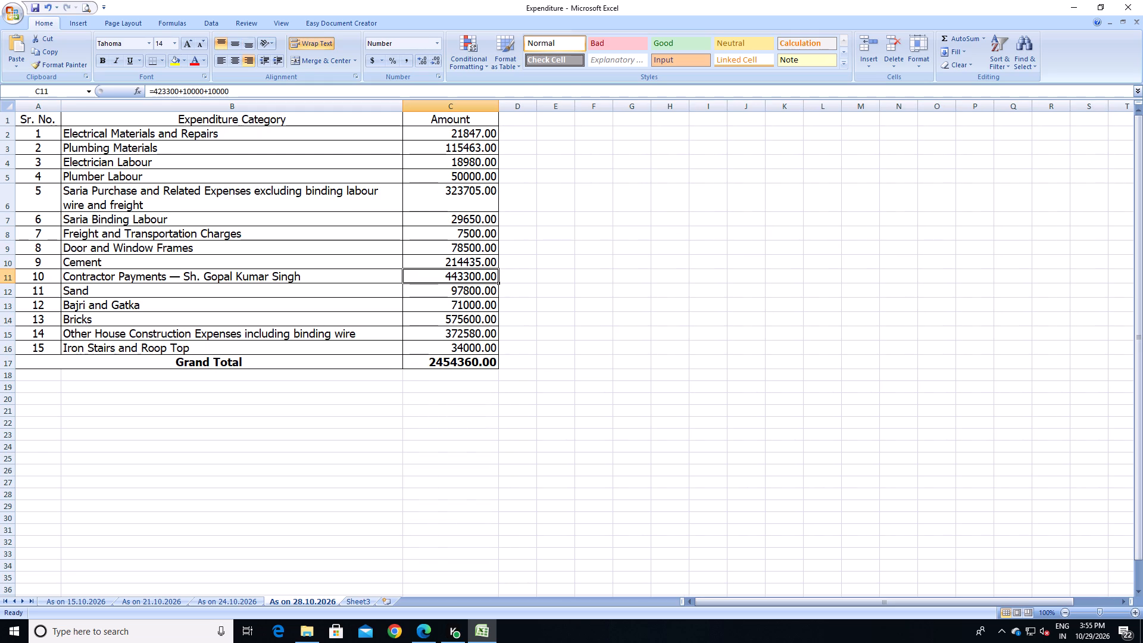
{"action": "left_click", "coordinate": [255, 93]}
{"action": "type", "text": "+10000"}
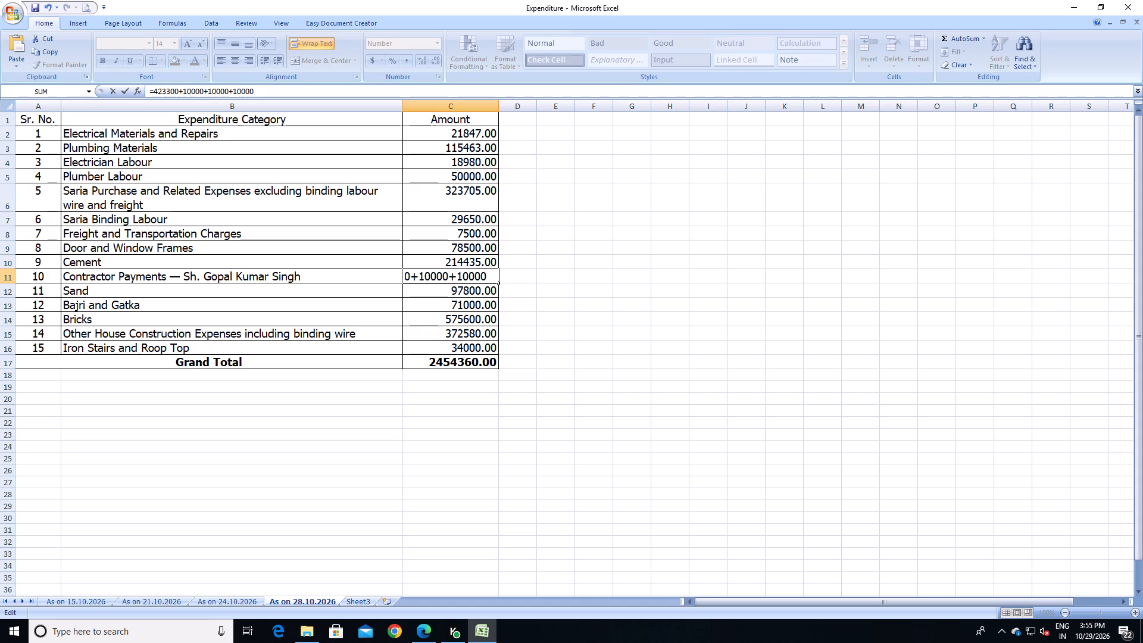
{"action": "key", "text": "Return"}
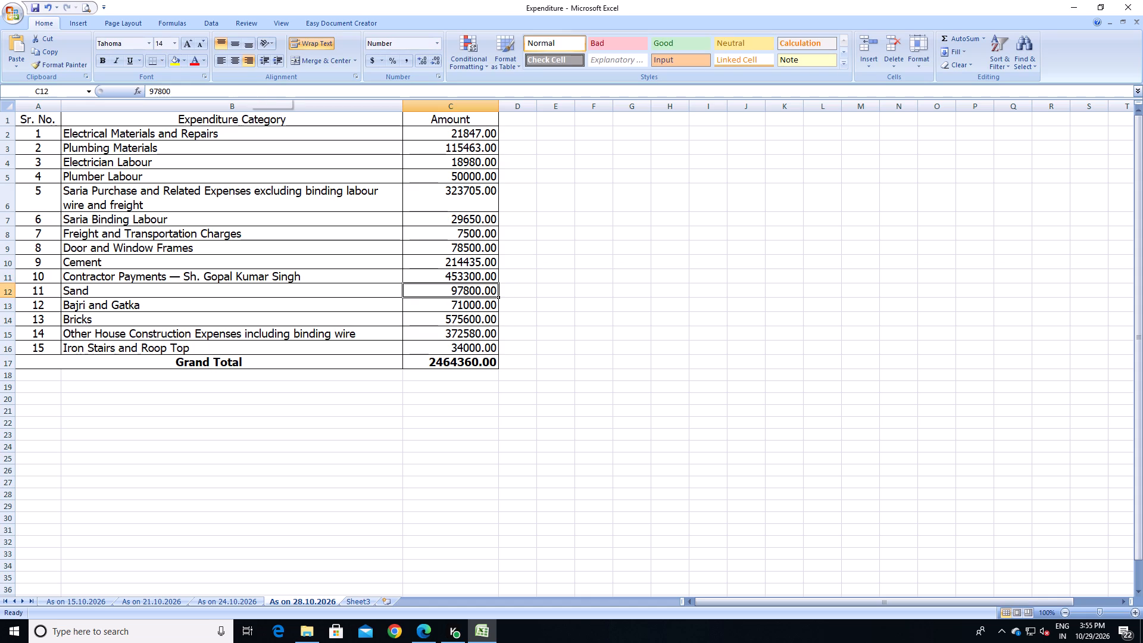
Check the updated Contractor Payments amount and the sum of the amounts in C2 to C16.
{"action": "left_click", "coordinate": [551, 285]}
{"action": "left_click", "coordinate": [483, 276]}
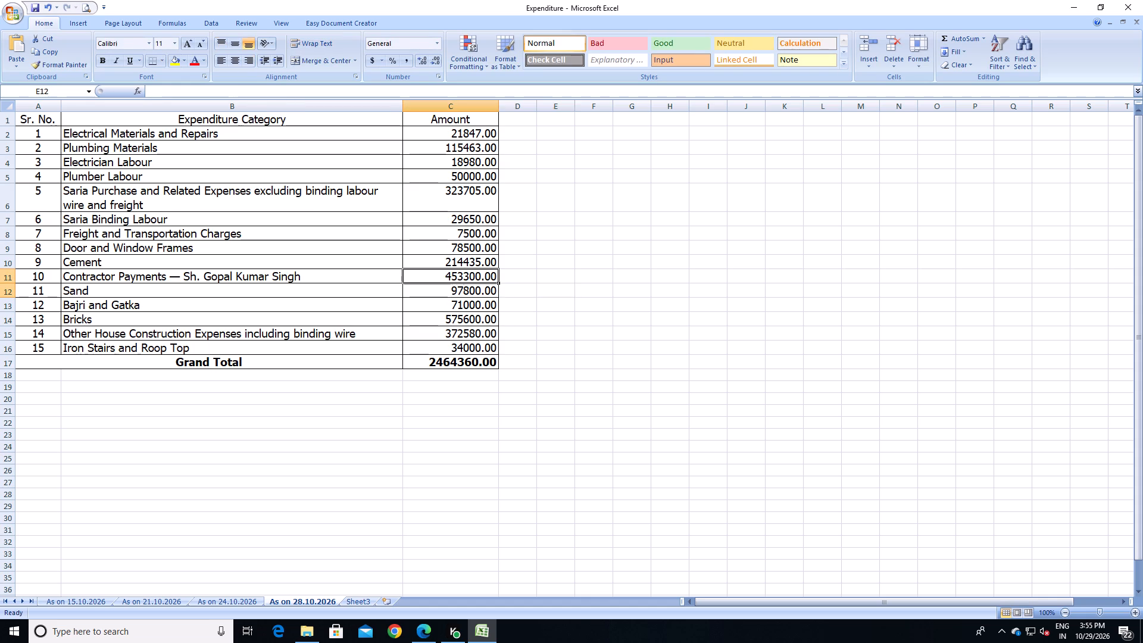
{"action": "left_click", "coordinate": [533, 277]}
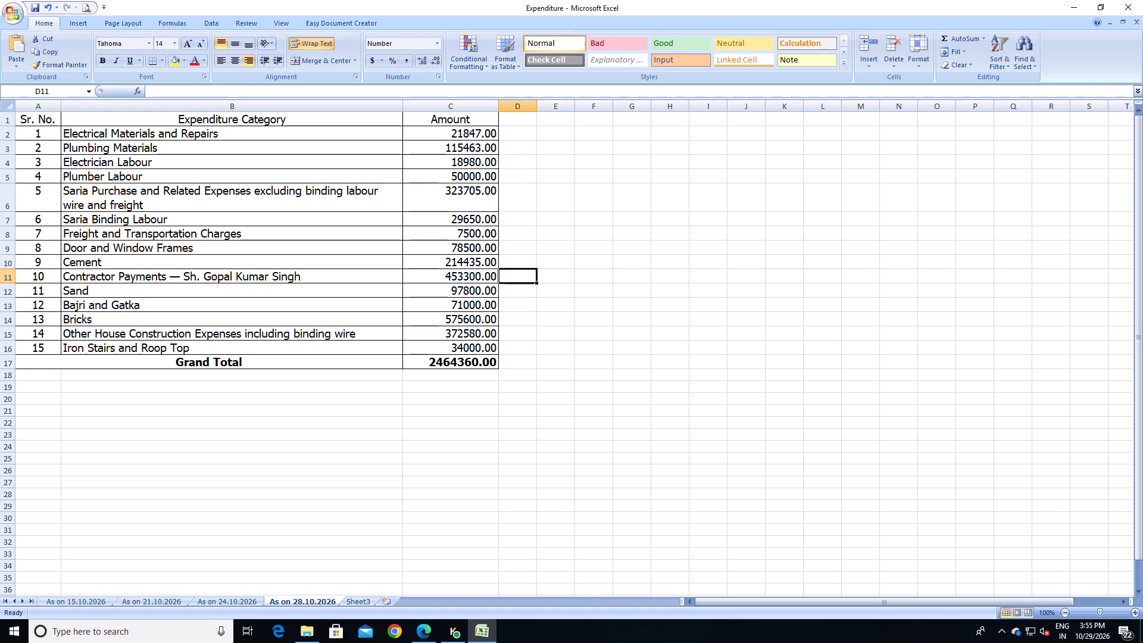
{"action": "left_click", "coordinate": [483, 278]}
{"action": "left_click", "coordinate": [508, 279]}
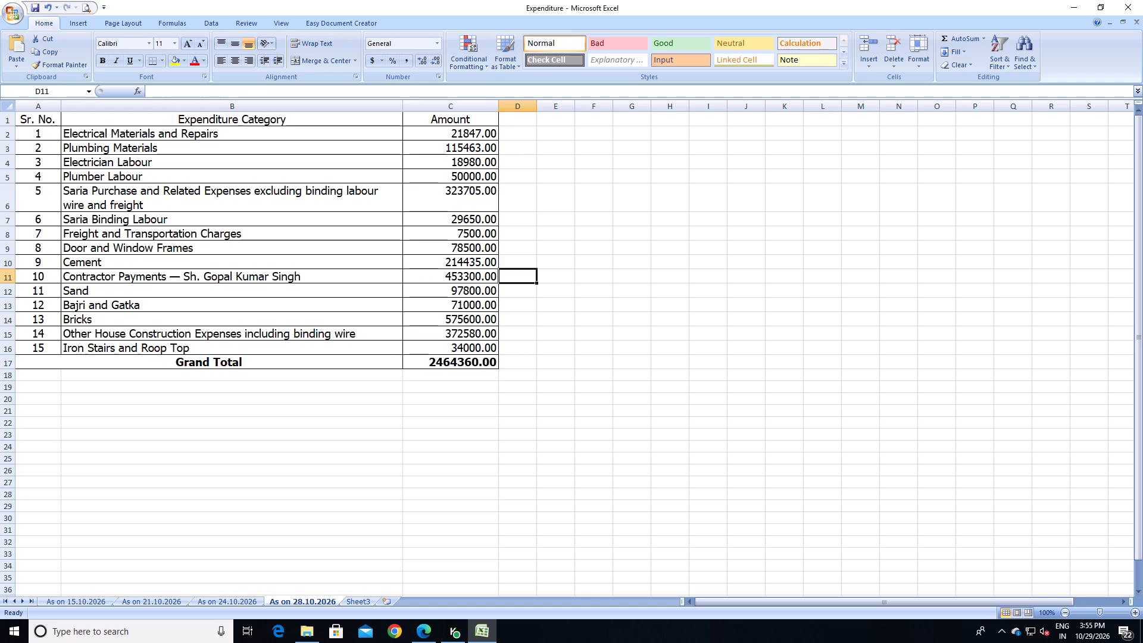
{"action": "left_click_drag", "start_coordinate": [445, 136], "coordinate": [463, 348]}
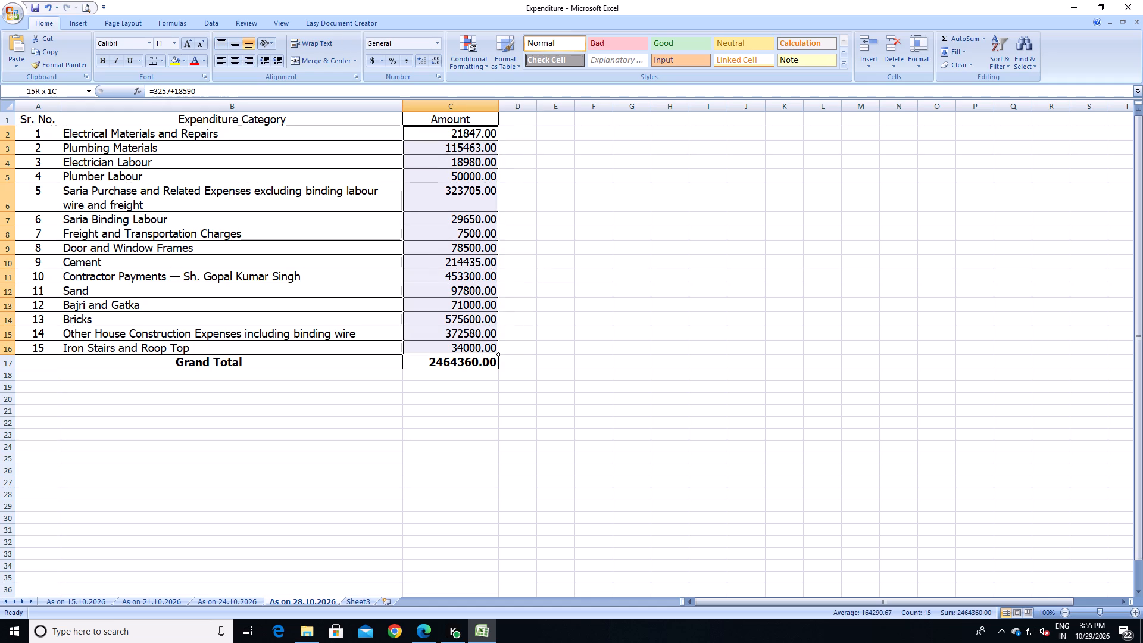
{"action": "left_click_drag", "start_coordinate": [463, 348], "coordinate": [463, 349]}
{"action": "left_click", "coordinate": [548, 363]}
{"action": "left_click_drag", "start_coordinate": [449, 135], "coordinate": [454, 193]}
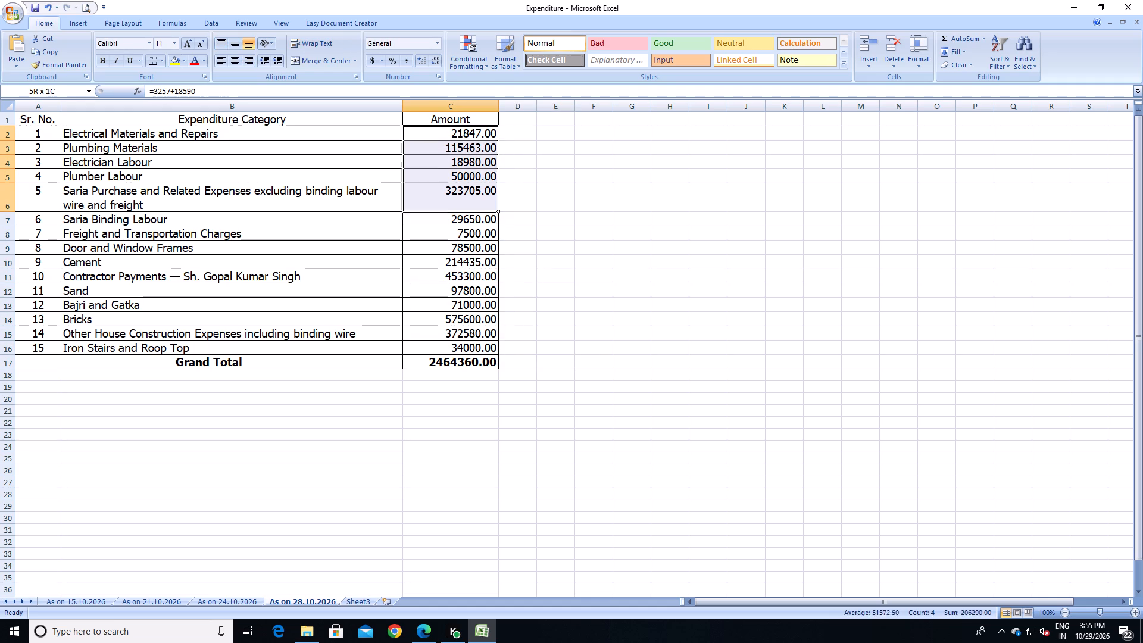
{"action": "left_click_drag", "start_coordinate": [454, 193], "coordinate": [460, 345]}
{"action": "left_click", "coordinate": [566, 286]}
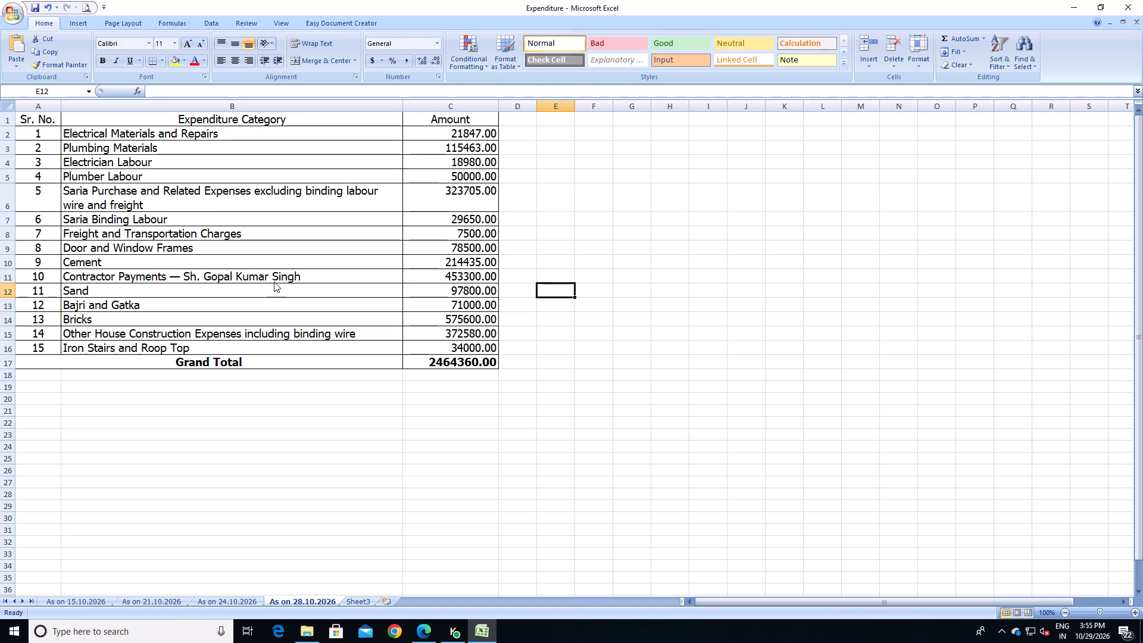
Change the last payment in the Contractor Payments formula in C11 to 20000, making it =423300+10000+10000+20000.
{"action": "left_click", "coordinate": [461, 279]}
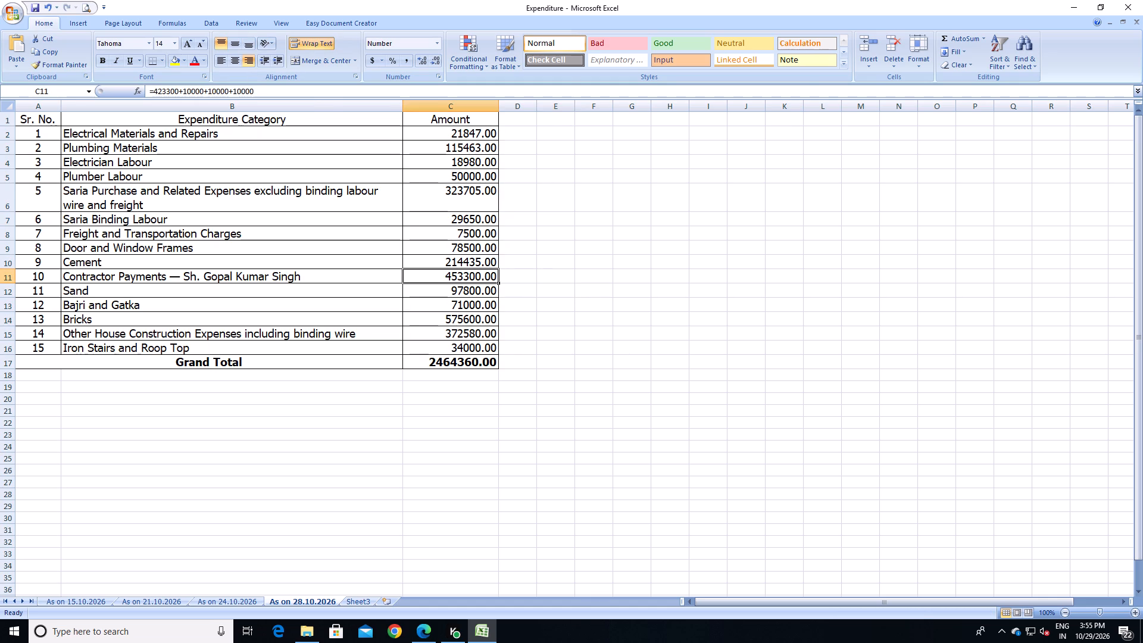
{"action": "left_click", "coordinate": [275, 93]}
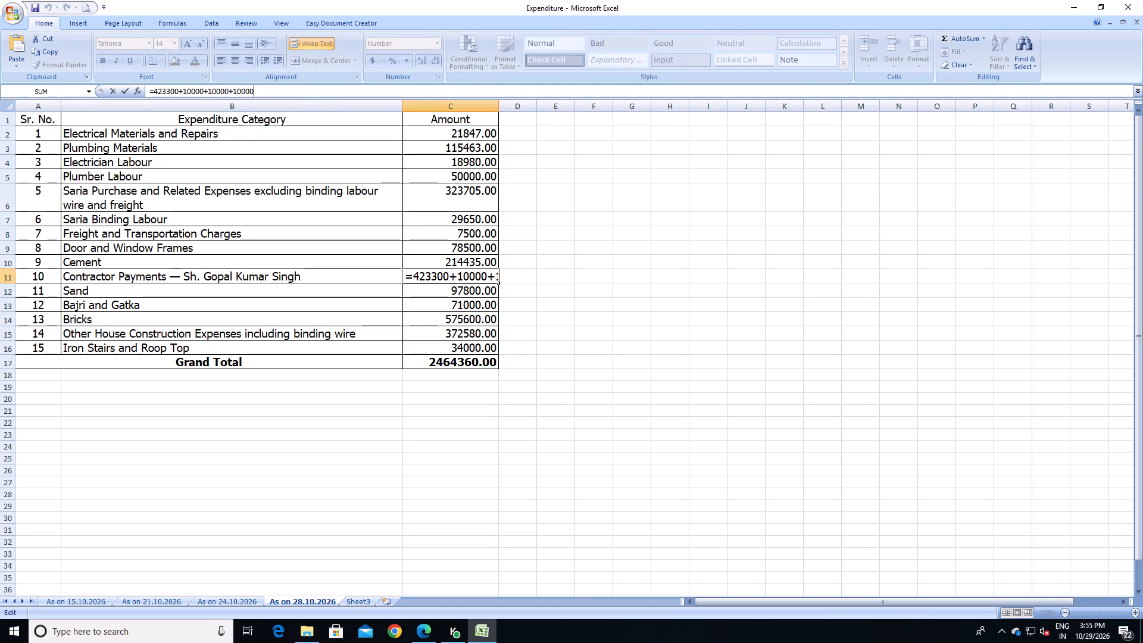
{"action": "key", "text": "BackSpace"}
{"action": "key", "text": "BackSpace"}
{"action": "key", "text": "BackSpace"}
{"action": "key", "text": "BackSpace"}
{"action": "key", "text": "BackSpace"}
{"action": "type", "text": "20000"}
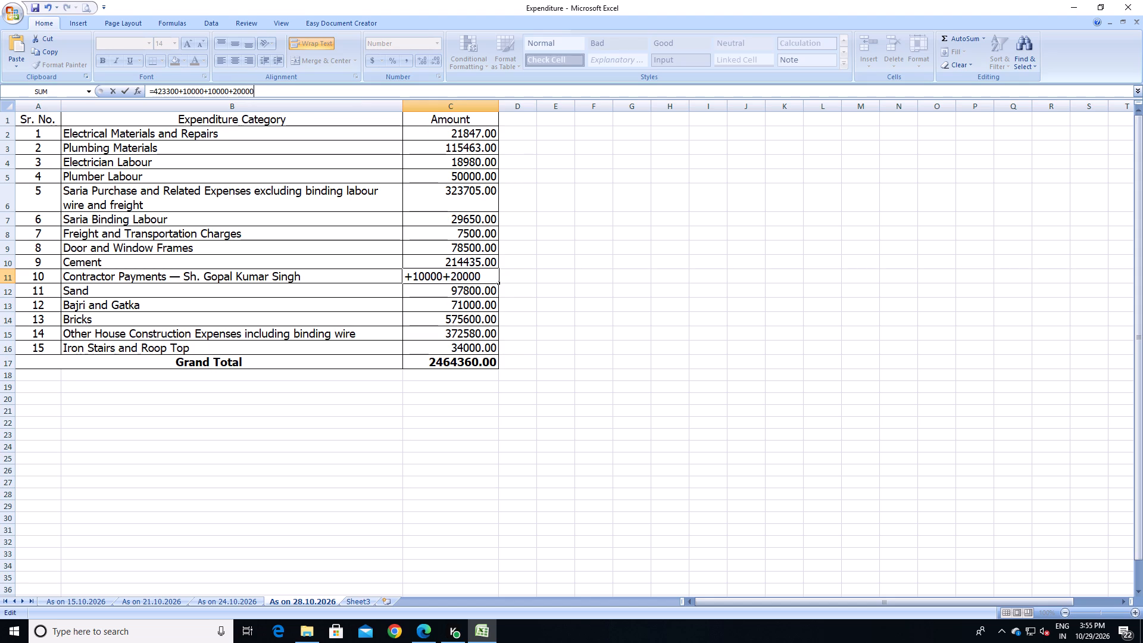
{"action": "key", "text": "Return"}
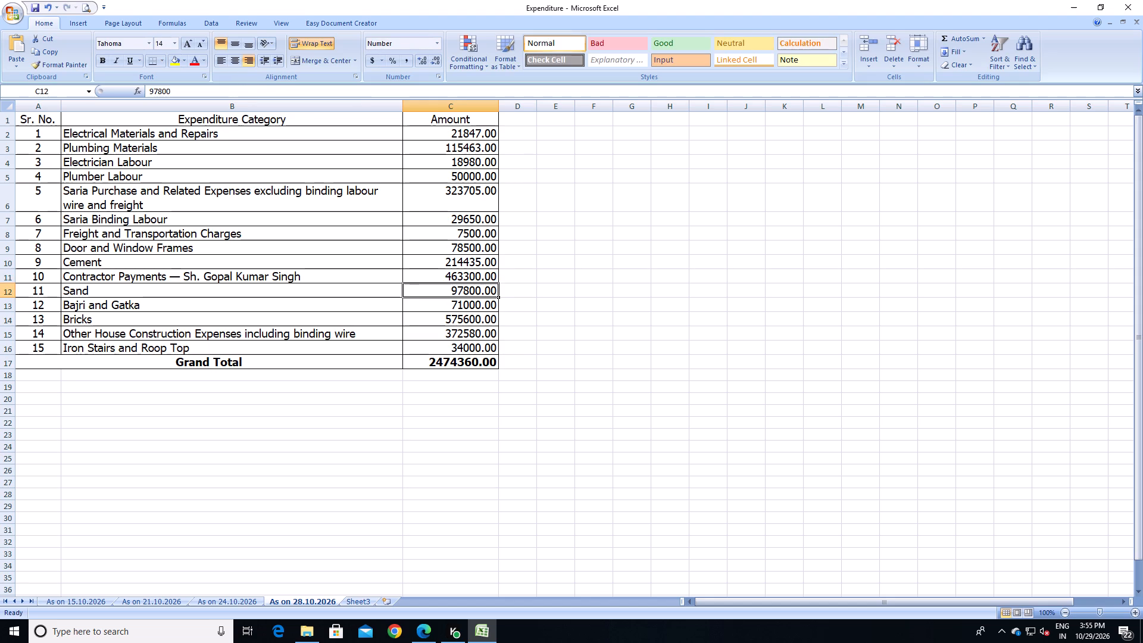
{"action": "left_click", "coordinate": [612, 278]}
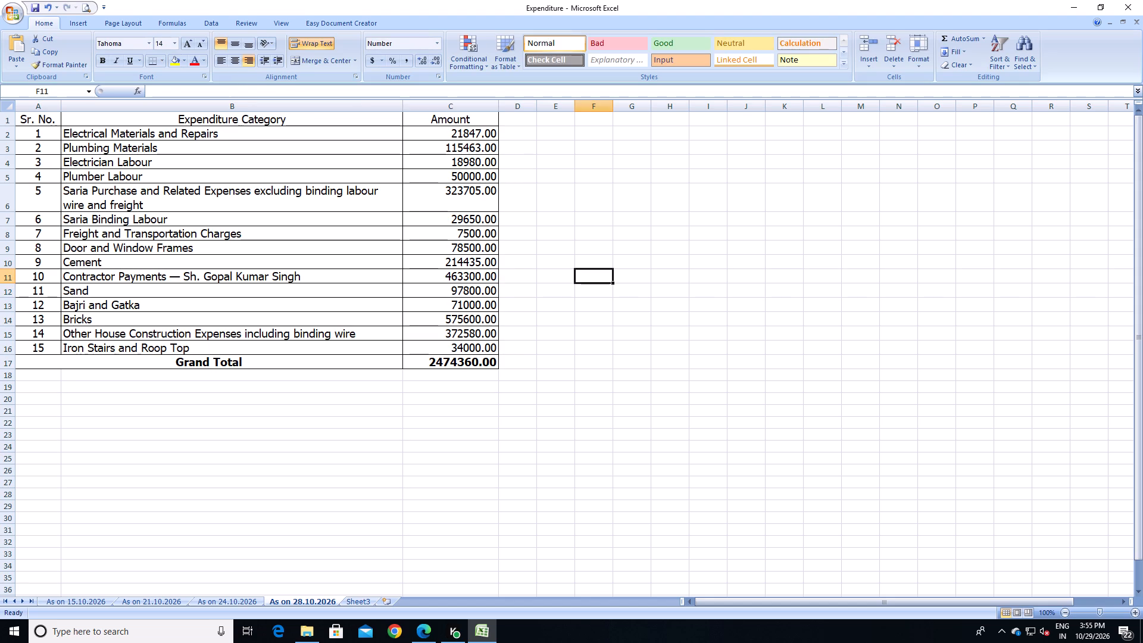
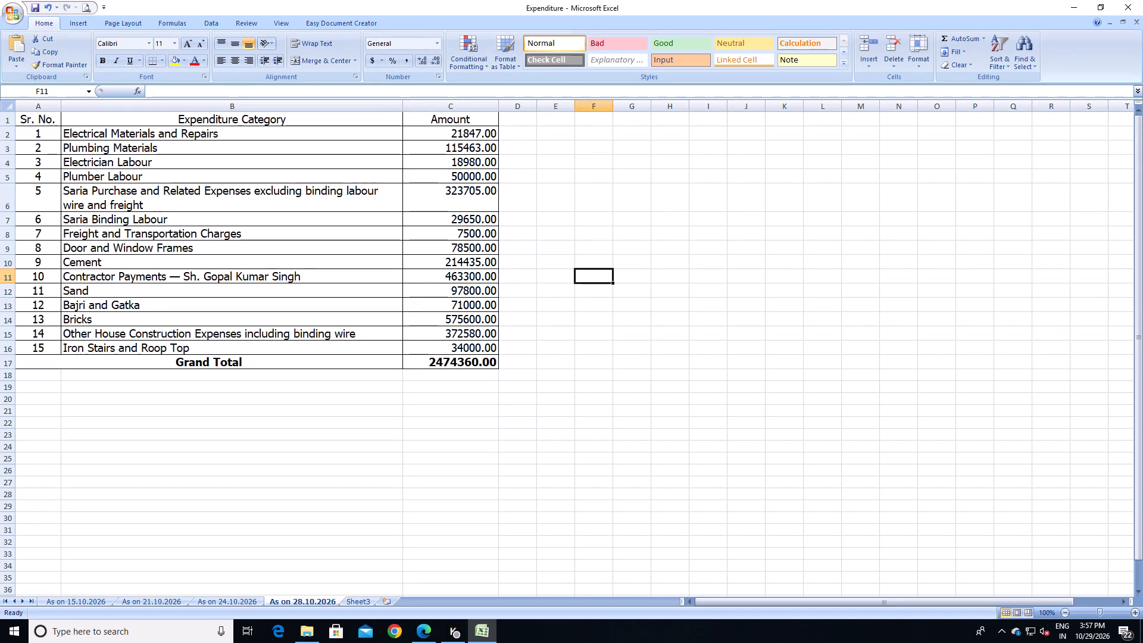
Replace the long dash in the Contractor Payments category name in B11 with a hyphen.
{"action": "left_click", "coordinate": [451, 276]}
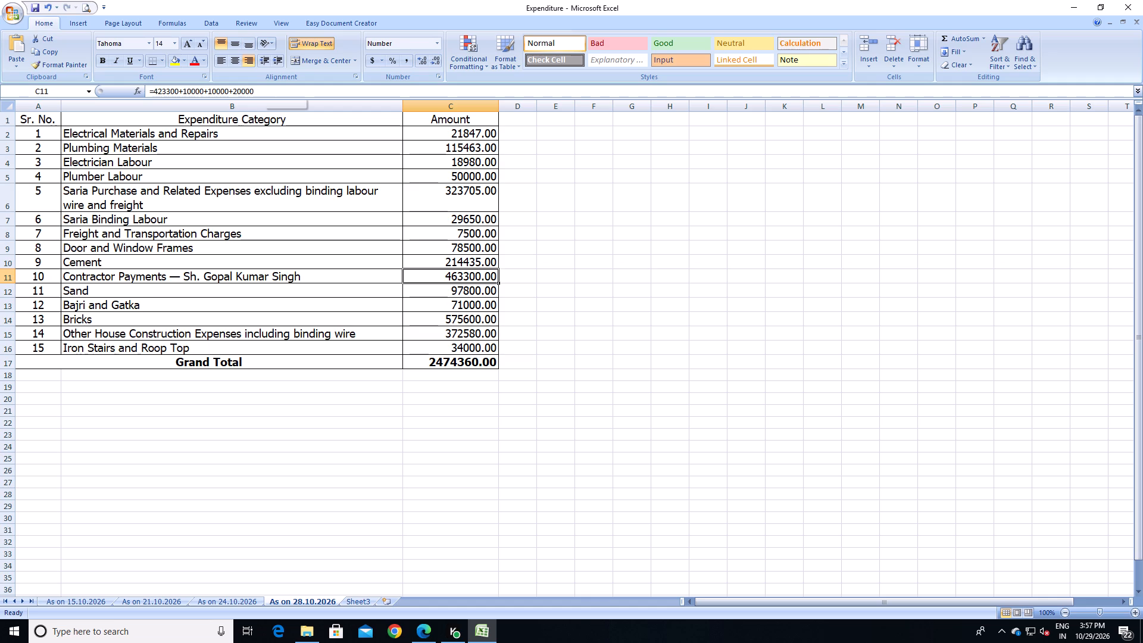
{"action": "double_click", "coordinate": [177, 277]}
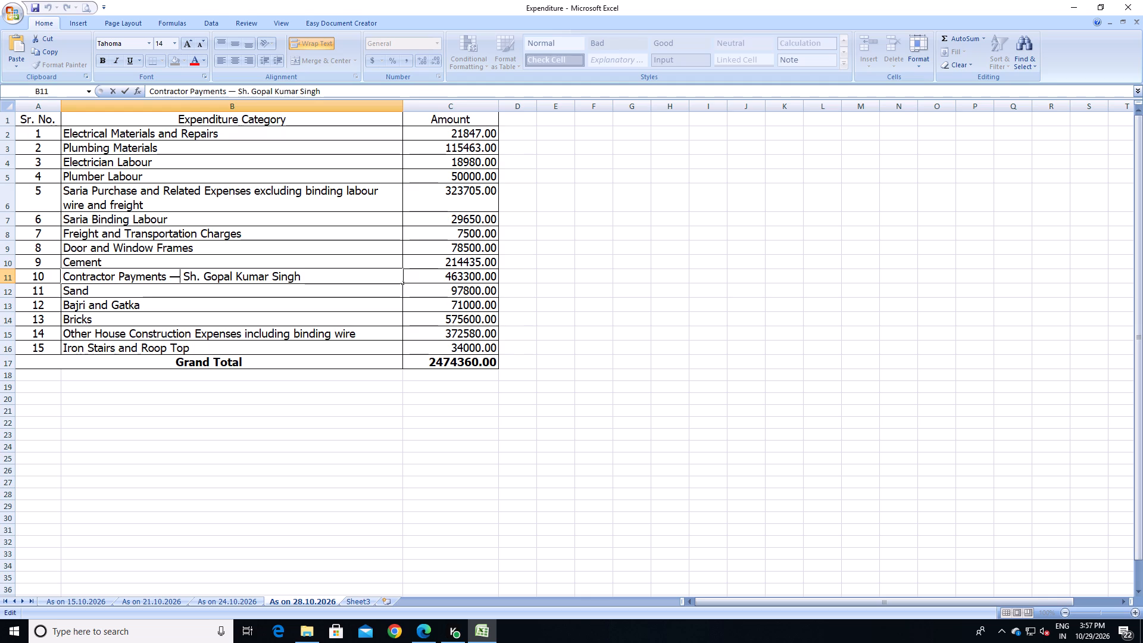
{"action": "key", "text": "BackSpace"}
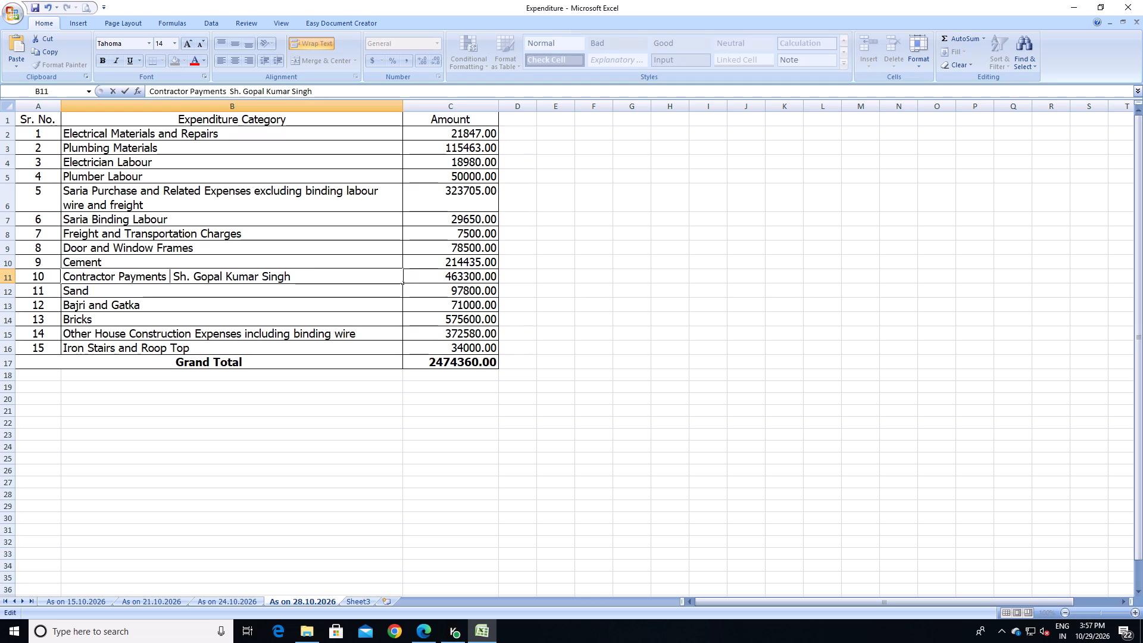
{"action": "key", "text": "minus"}
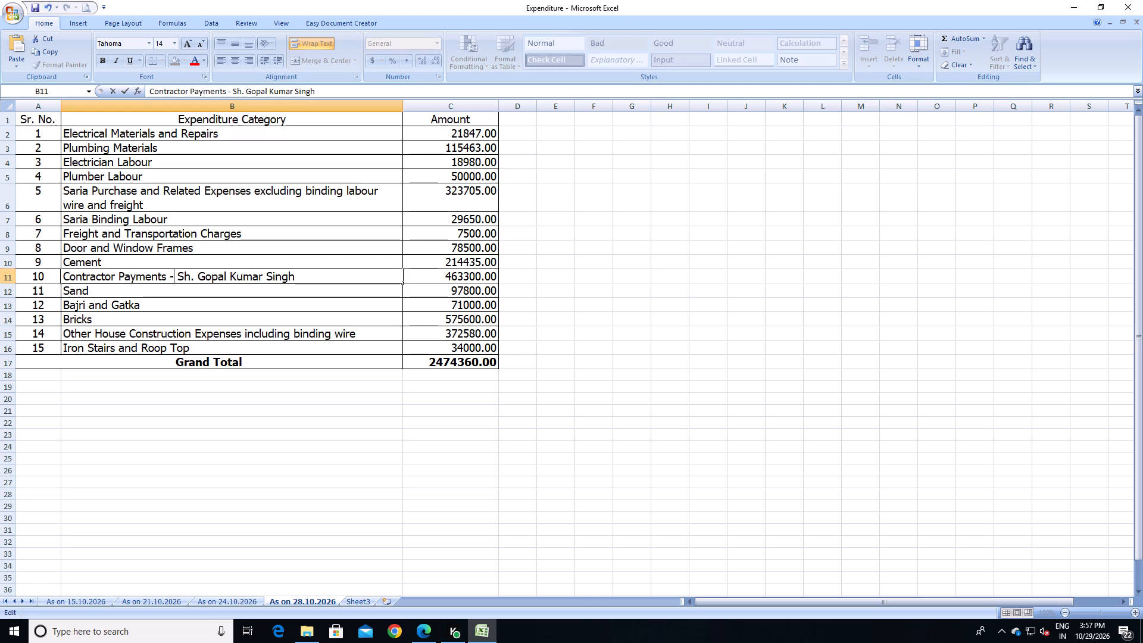
{"action": "left_click", "coordinate": [692, 326]}
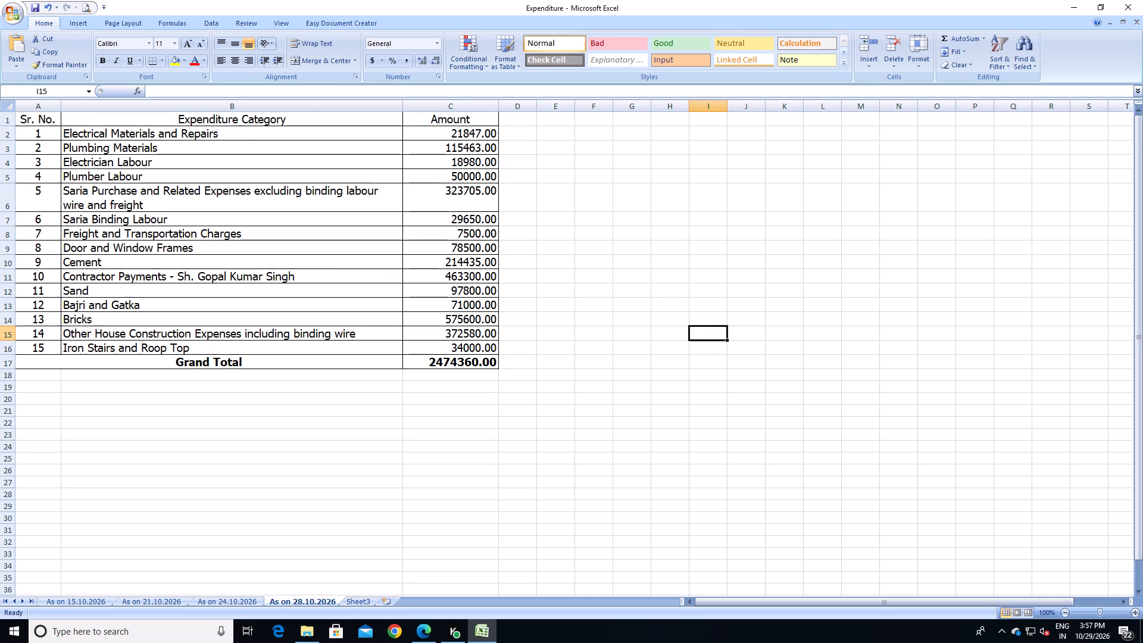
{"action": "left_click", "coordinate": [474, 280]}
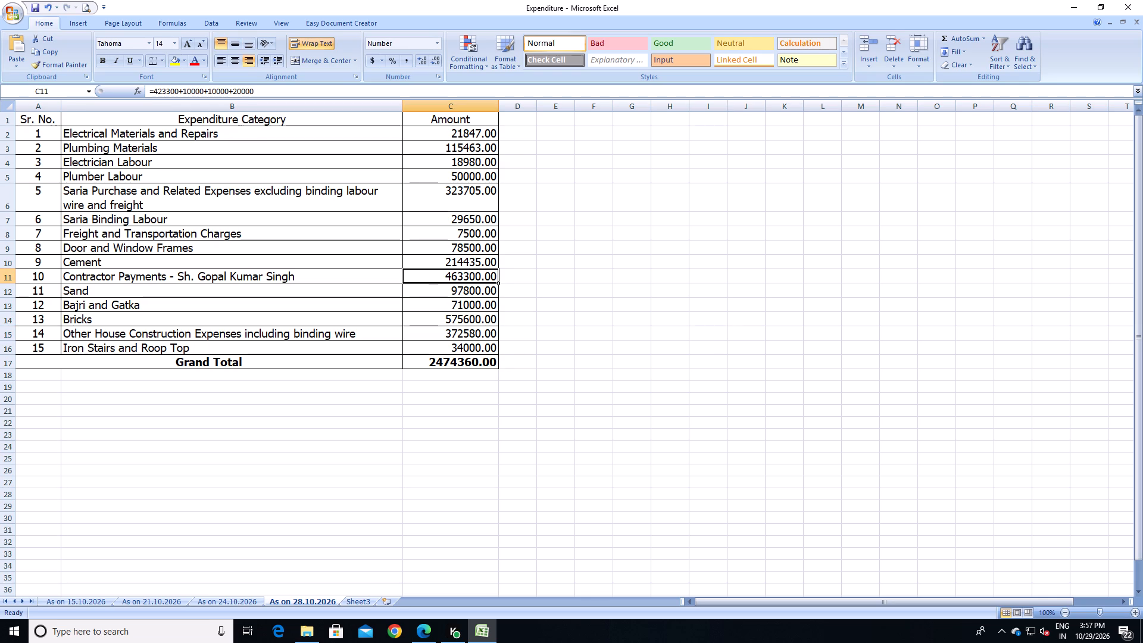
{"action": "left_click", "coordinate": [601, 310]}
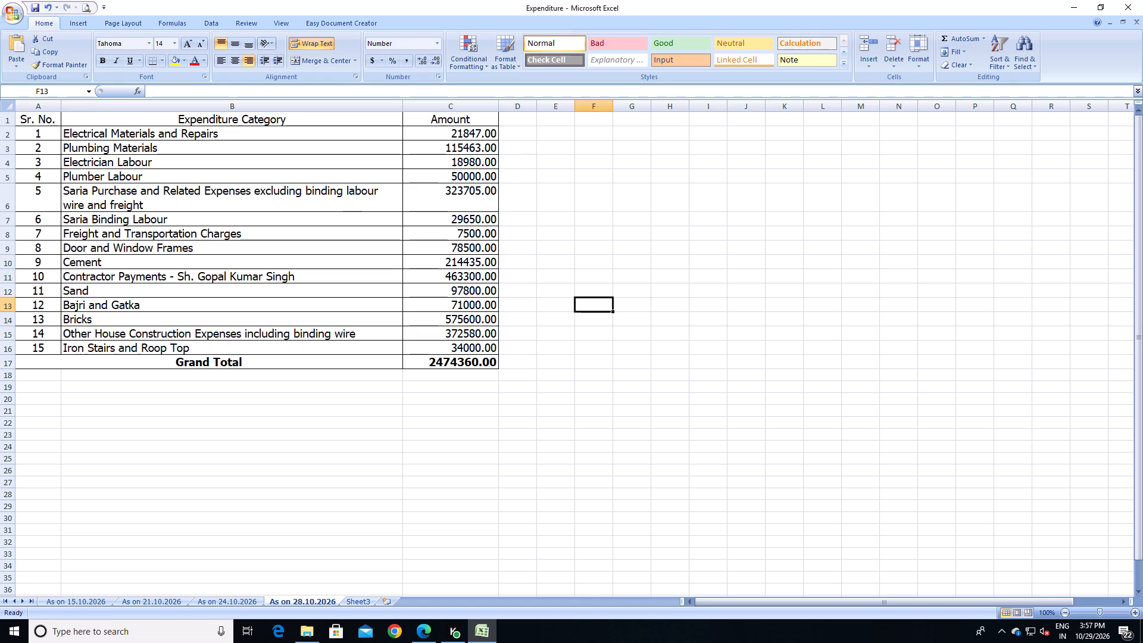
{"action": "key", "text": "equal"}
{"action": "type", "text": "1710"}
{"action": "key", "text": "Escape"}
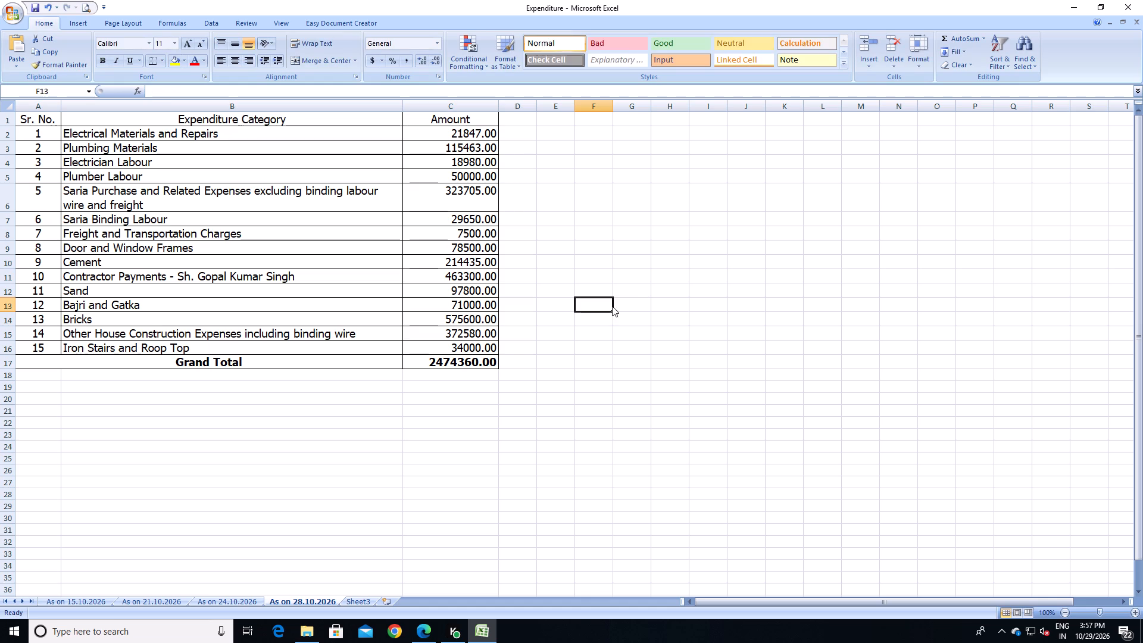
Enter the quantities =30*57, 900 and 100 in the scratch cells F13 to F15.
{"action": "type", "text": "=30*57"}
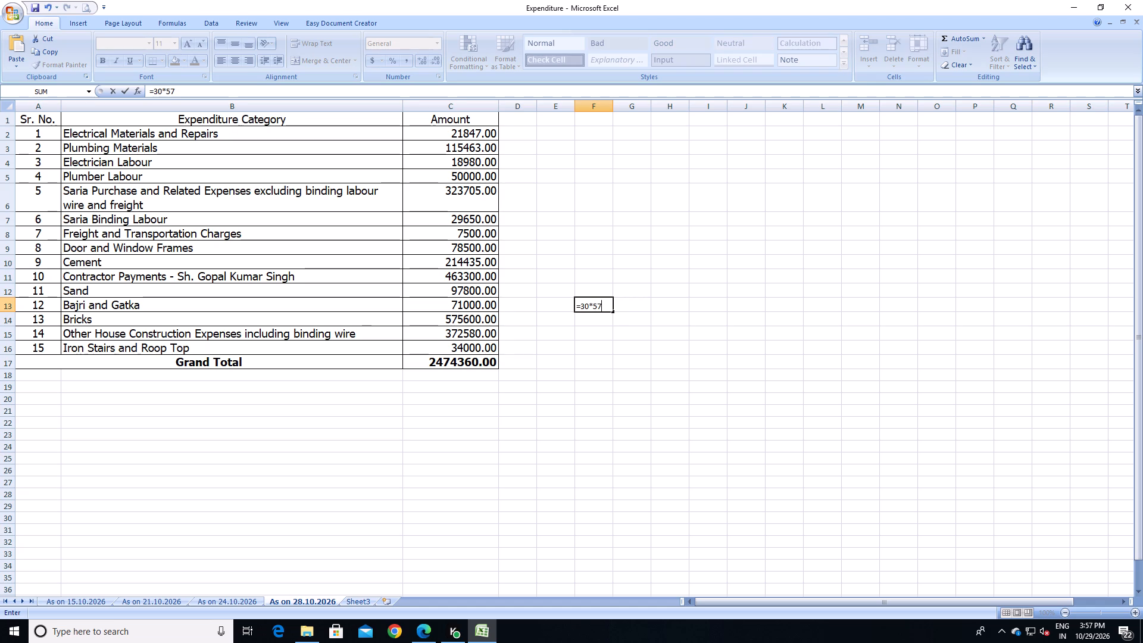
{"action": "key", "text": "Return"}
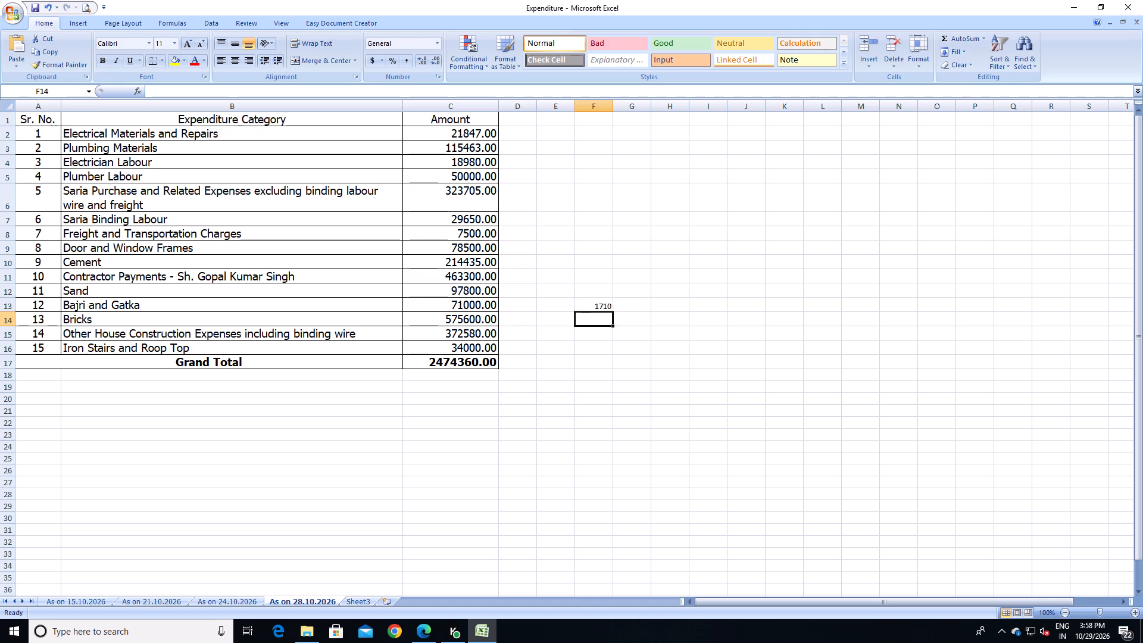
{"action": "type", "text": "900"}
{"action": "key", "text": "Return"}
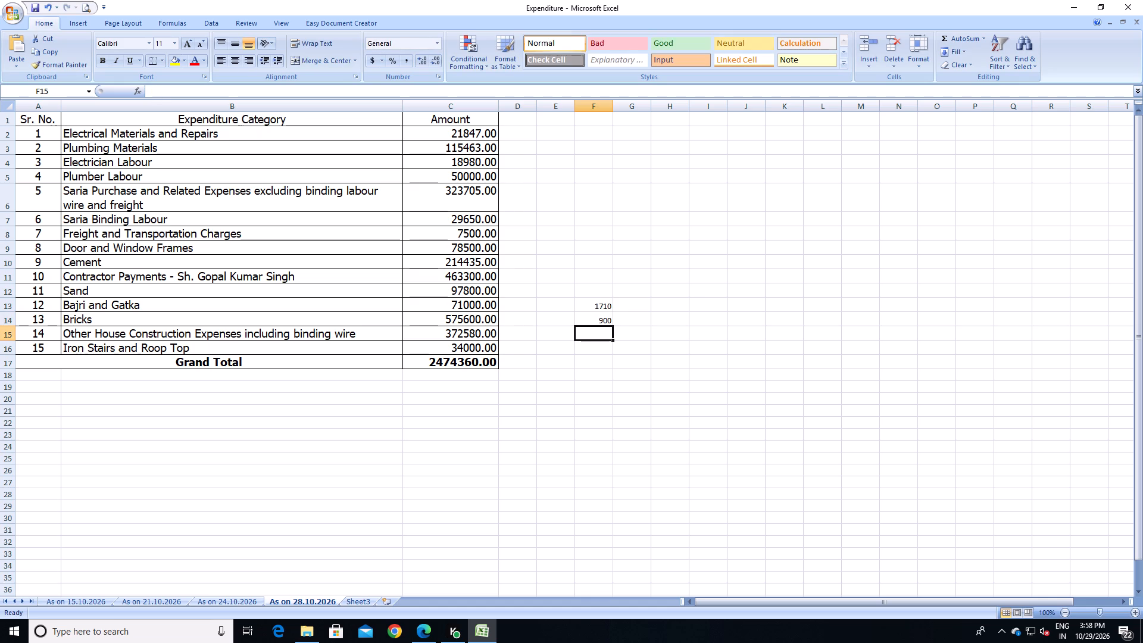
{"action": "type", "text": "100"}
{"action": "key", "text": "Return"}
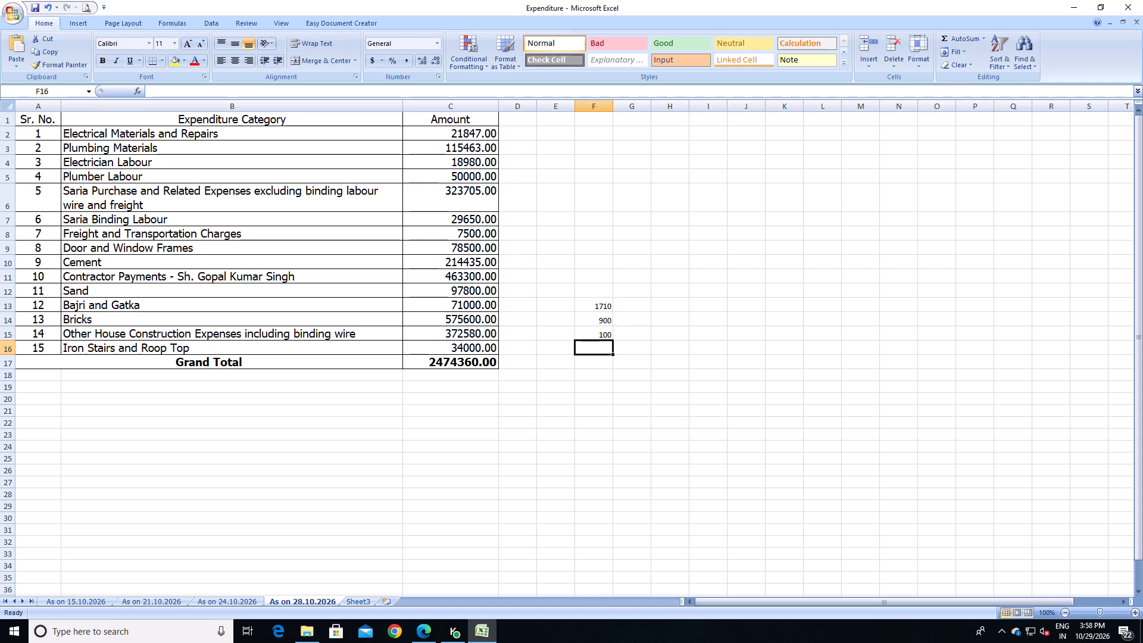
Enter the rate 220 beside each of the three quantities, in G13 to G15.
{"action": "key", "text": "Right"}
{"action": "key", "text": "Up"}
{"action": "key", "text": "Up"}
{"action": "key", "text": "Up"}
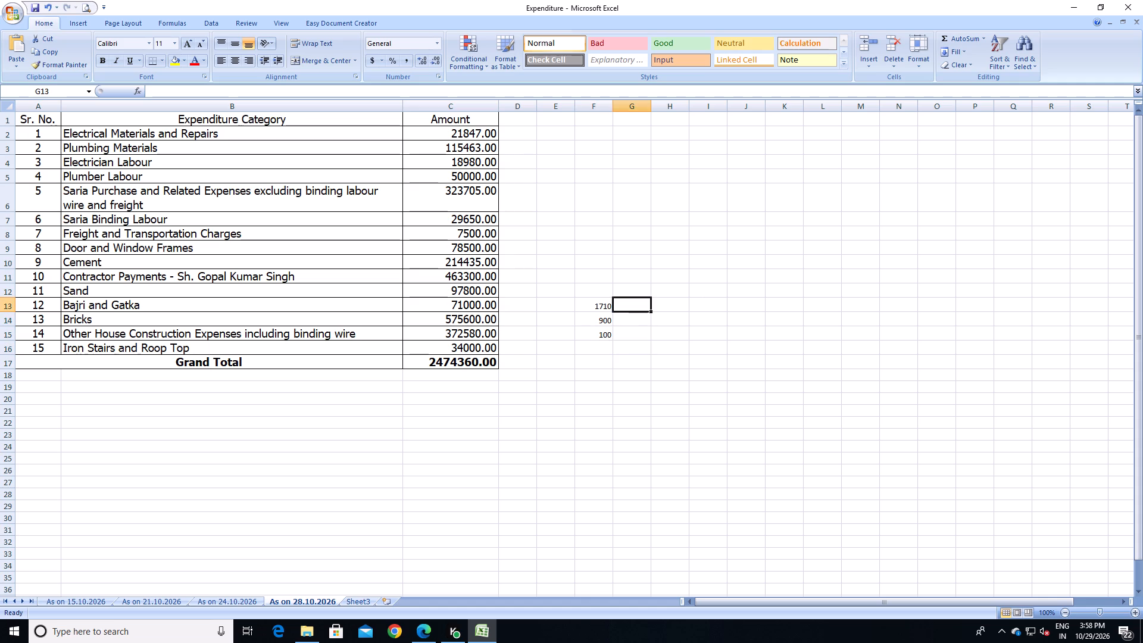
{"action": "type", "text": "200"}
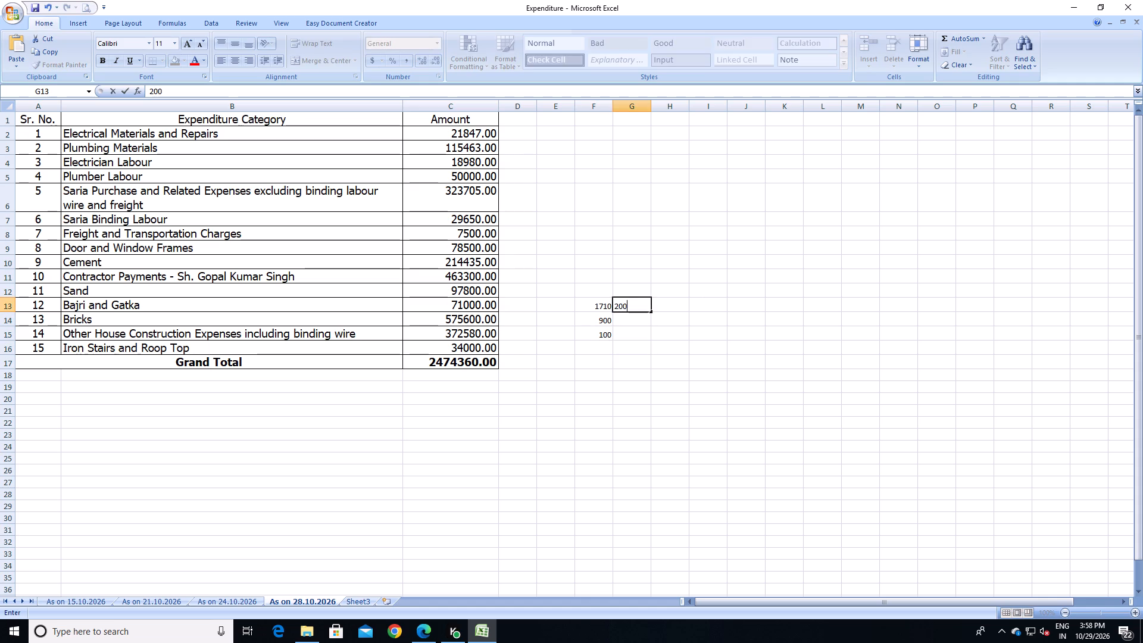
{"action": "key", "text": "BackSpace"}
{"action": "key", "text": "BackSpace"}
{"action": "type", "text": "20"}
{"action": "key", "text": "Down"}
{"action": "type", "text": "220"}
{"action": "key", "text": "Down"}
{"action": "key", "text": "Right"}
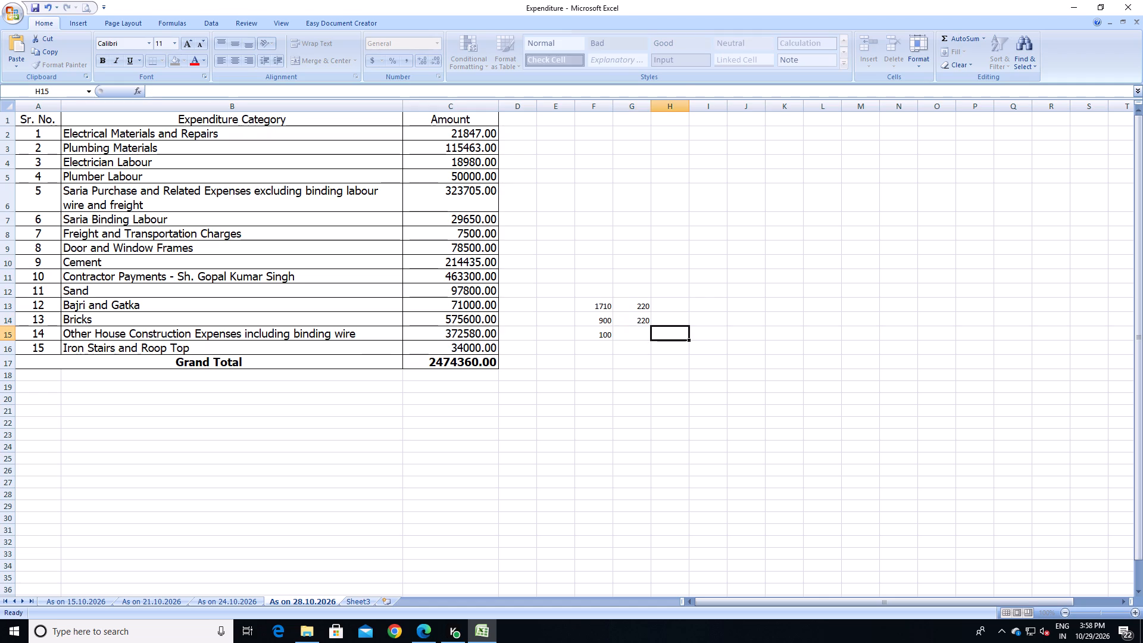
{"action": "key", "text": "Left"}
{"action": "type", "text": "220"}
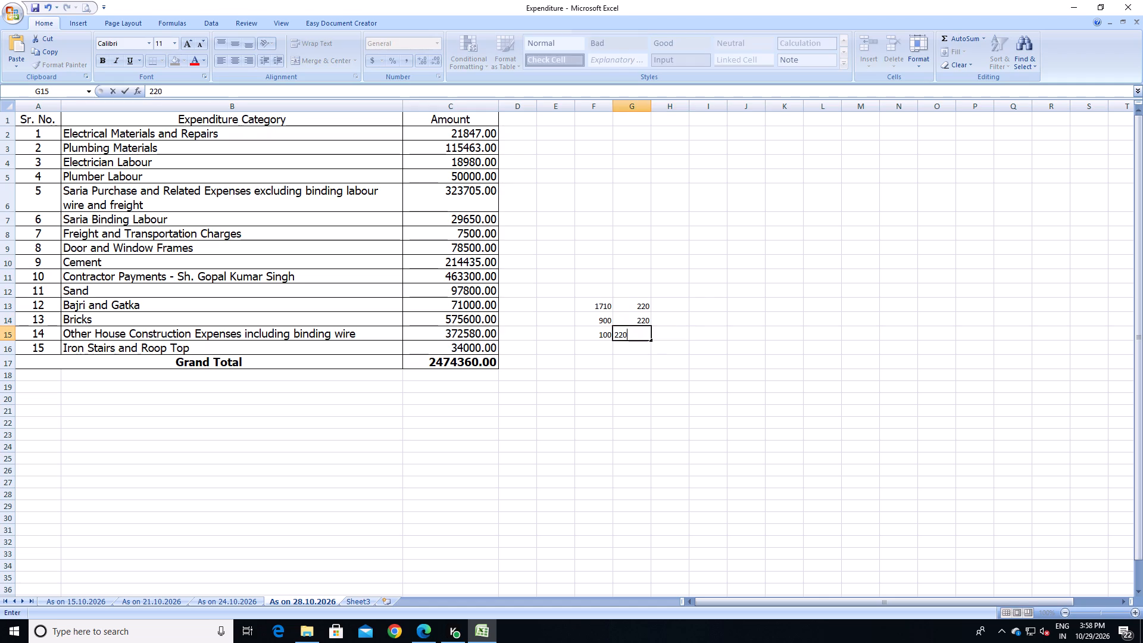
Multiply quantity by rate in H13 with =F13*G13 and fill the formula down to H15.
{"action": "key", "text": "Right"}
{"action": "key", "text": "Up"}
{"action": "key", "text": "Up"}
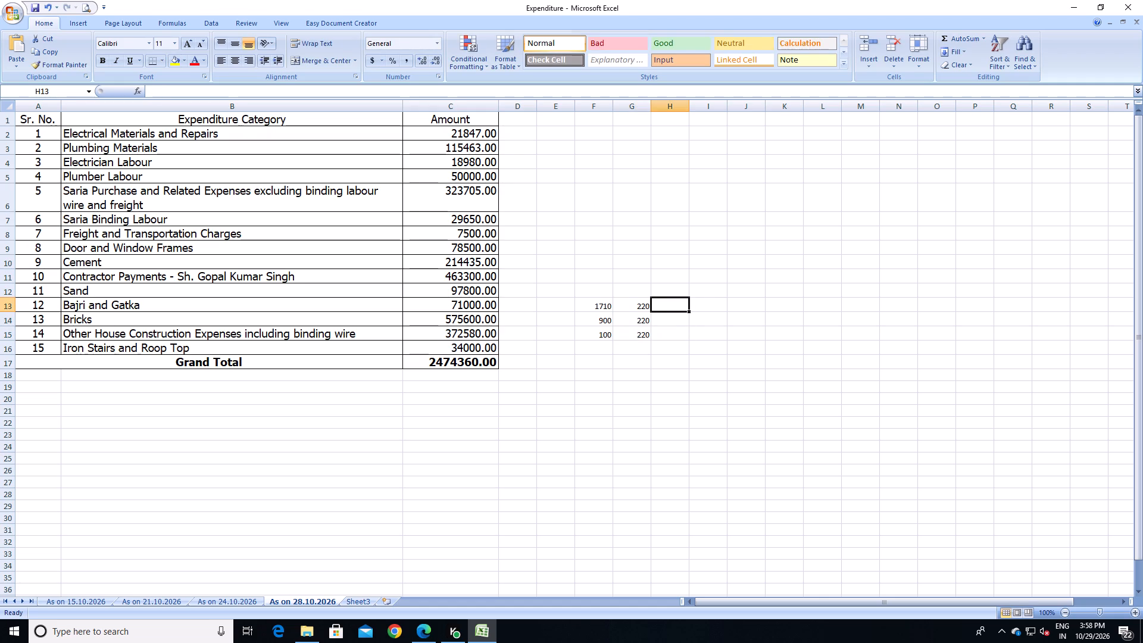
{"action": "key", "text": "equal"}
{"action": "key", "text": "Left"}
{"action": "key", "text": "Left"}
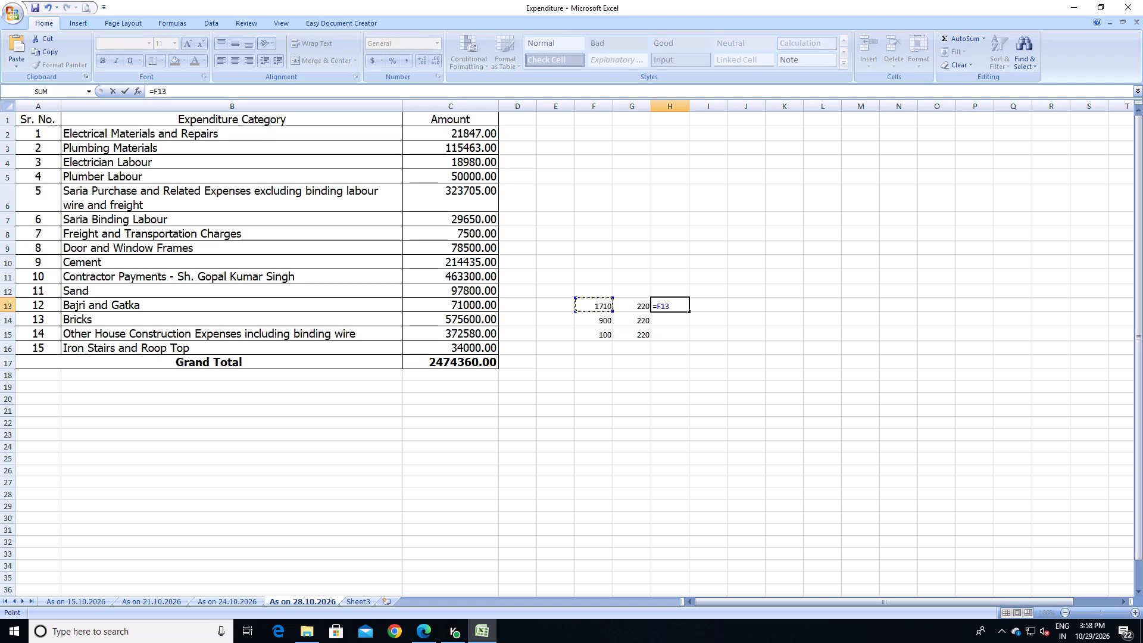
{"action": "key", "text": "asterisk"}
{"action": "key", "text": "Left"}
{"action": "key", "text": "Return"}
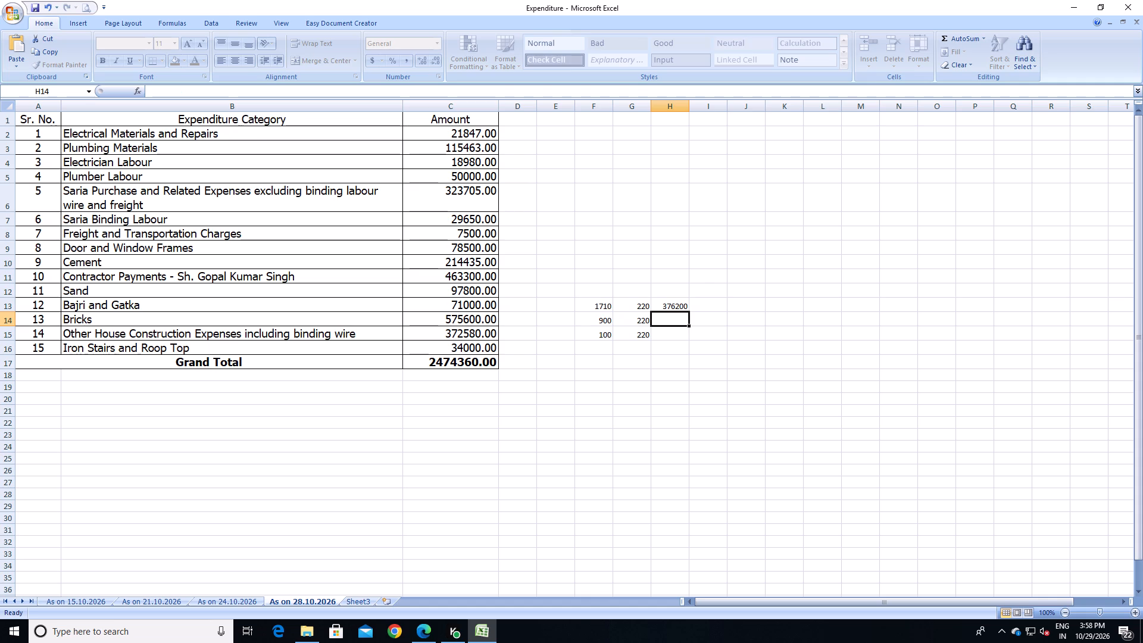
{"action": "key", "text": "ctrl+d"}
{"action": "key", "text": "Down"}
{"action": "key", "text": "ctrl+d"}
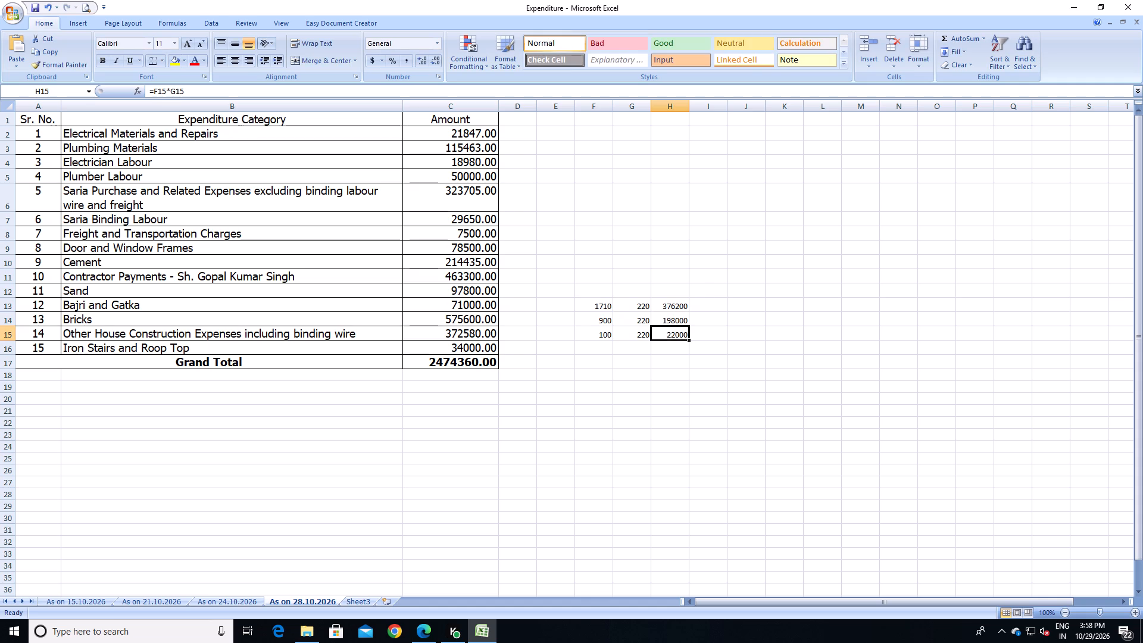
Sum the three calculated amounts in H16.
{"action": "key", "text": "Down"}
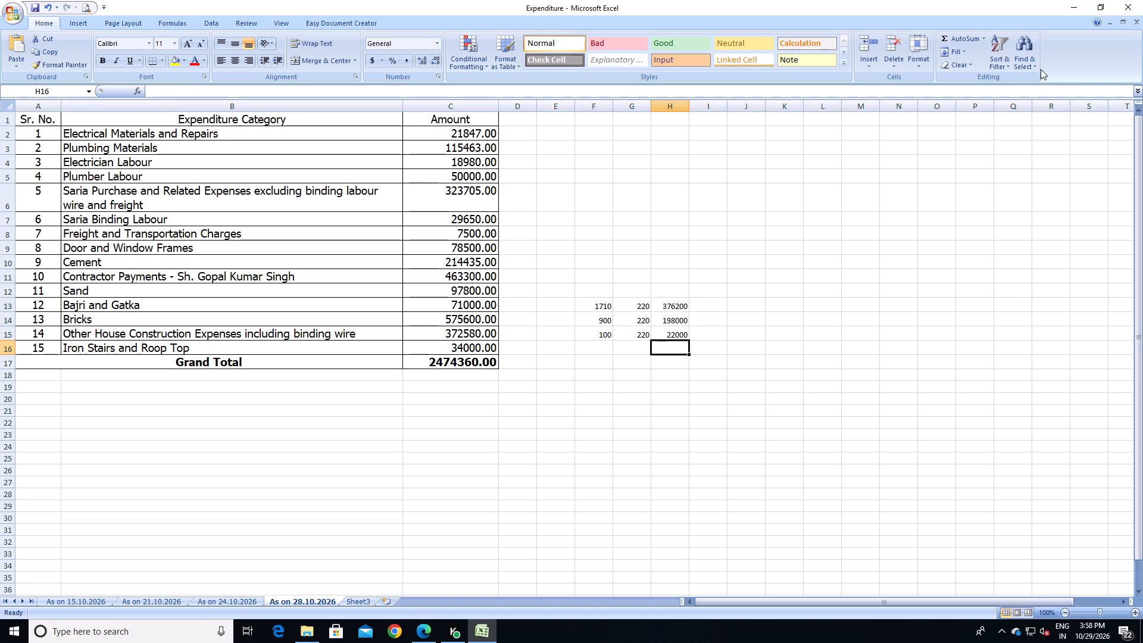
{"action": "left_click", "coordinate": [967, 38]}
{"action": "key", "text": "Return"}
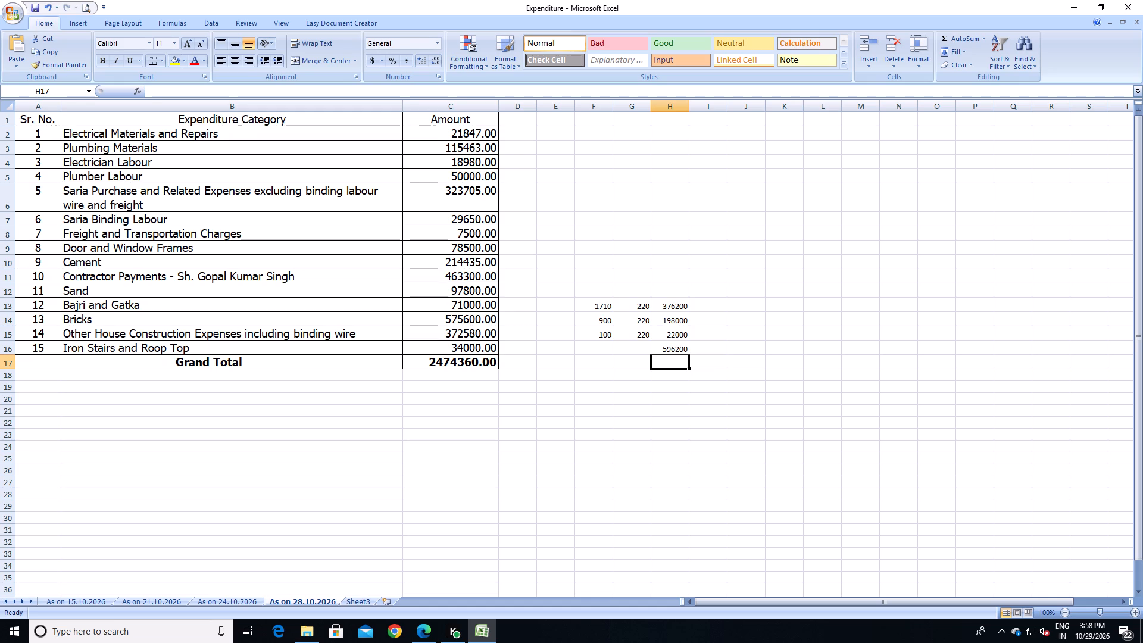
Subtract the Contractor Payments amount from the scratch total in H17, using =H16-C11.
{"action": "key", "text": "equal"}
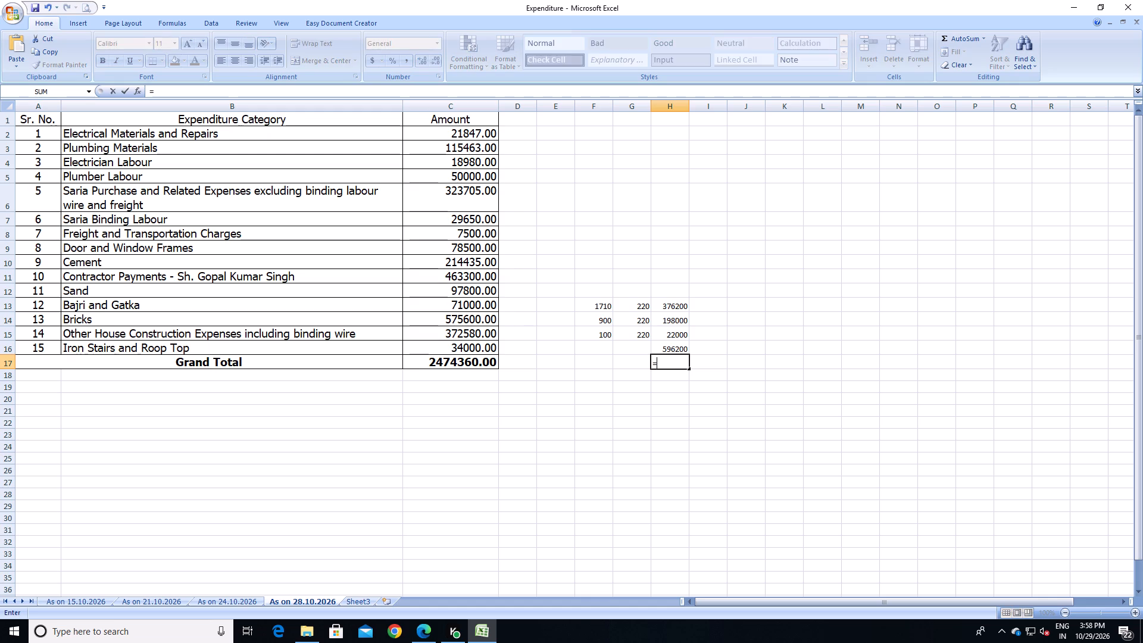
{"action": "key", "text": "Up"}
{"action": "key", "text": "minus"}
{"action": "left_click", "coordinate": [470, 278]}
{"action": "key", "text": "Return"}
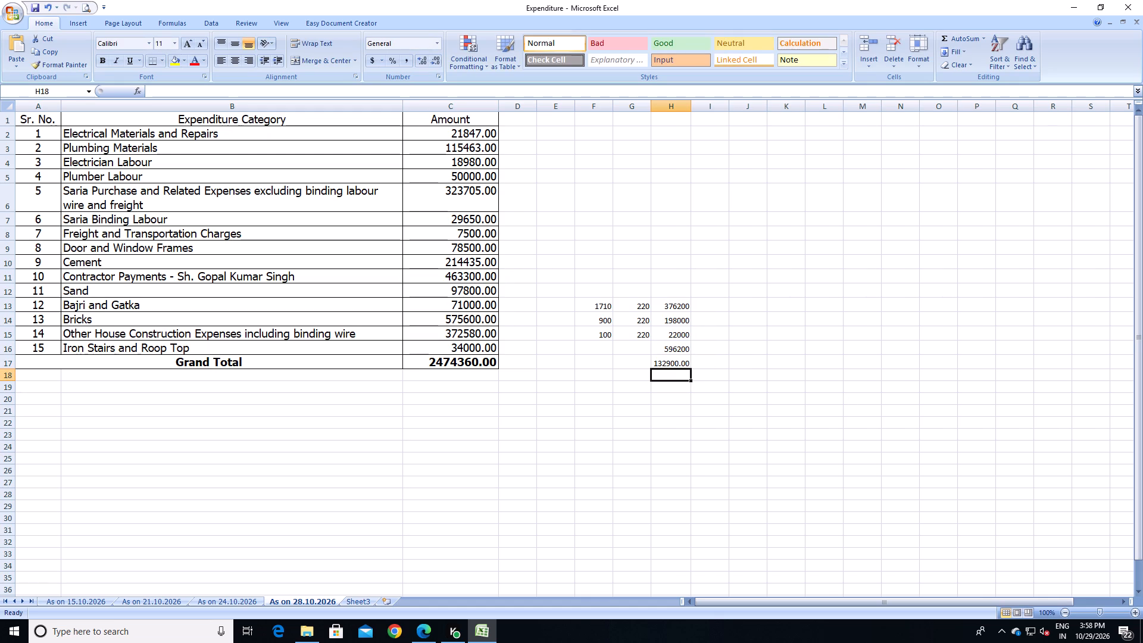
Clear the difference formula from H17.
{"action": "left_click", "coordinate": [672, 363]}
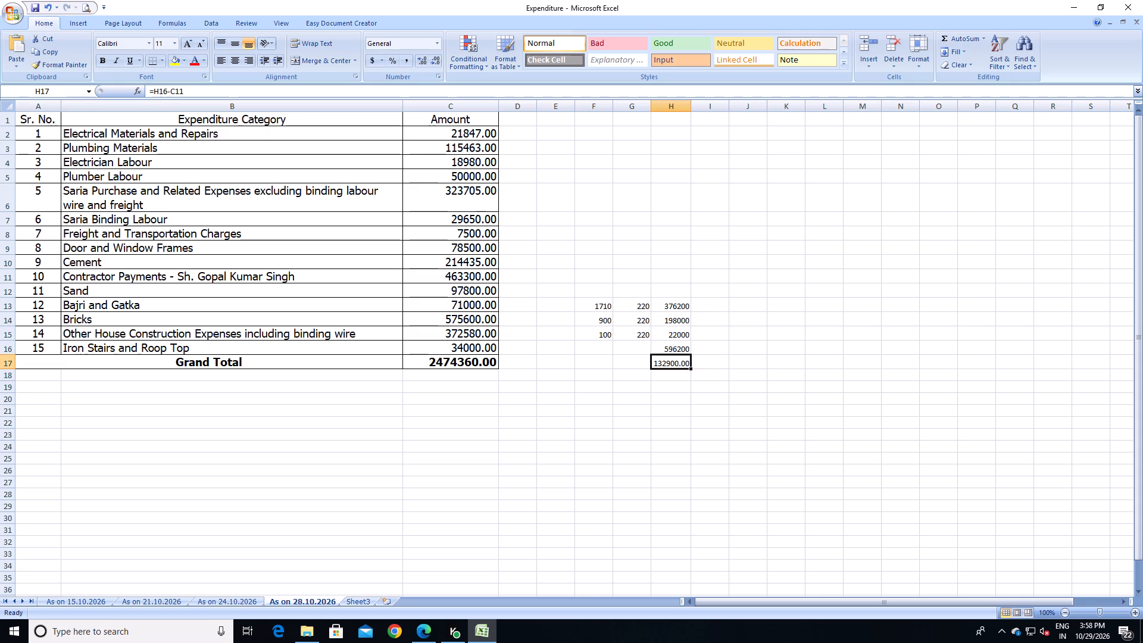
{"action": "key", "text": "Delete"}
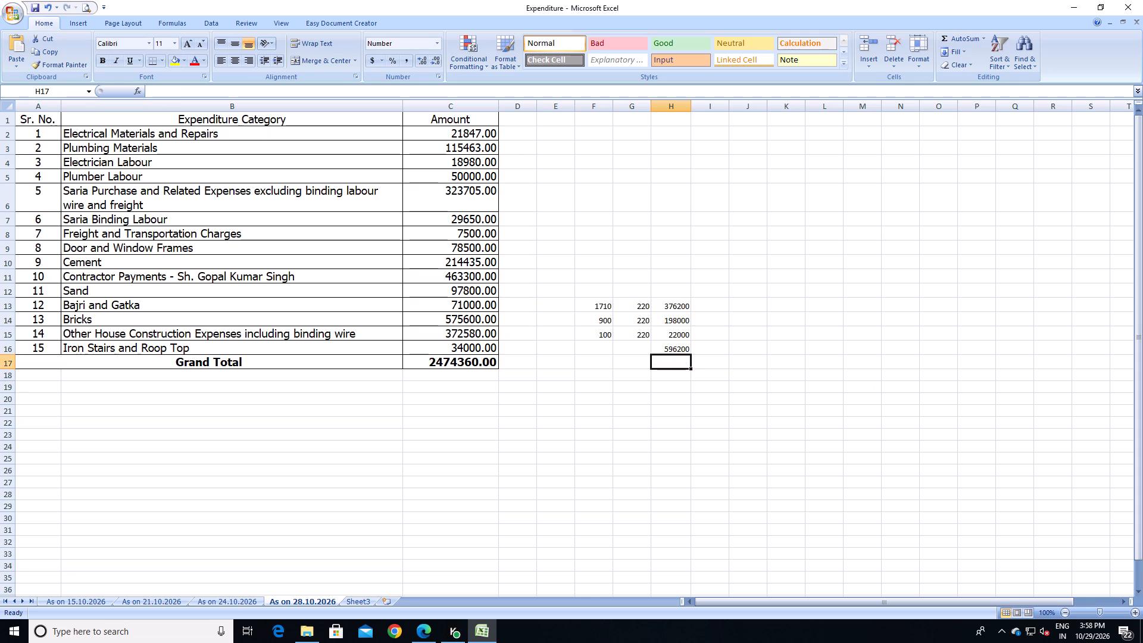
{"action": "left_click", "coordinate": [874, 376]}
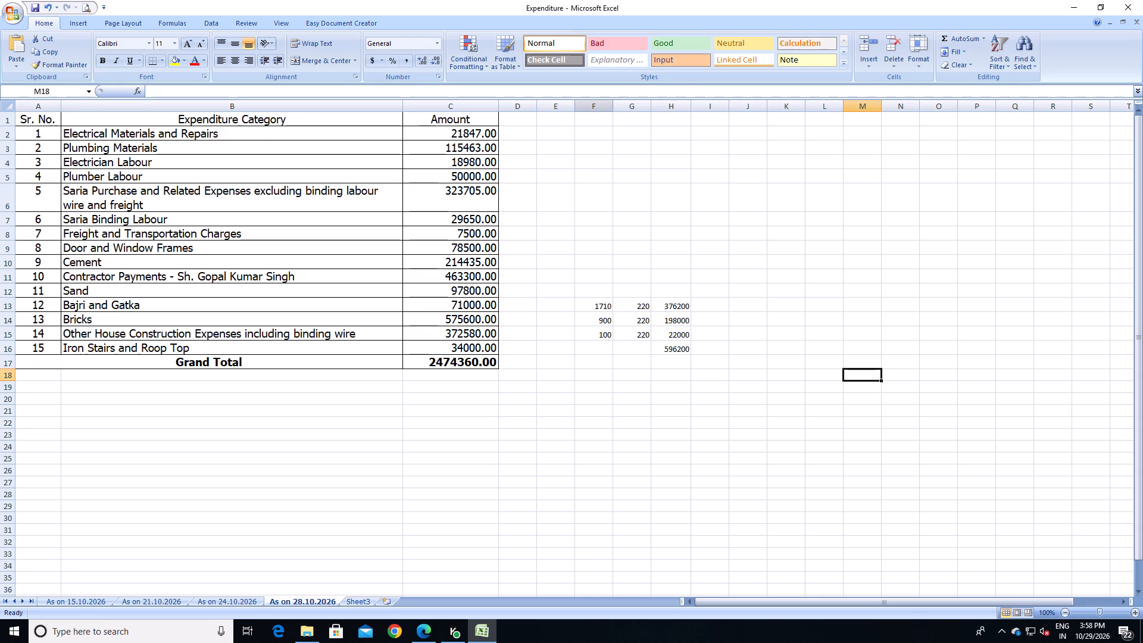
Auto-fit the widths of columns F to I to their contents.
{"action": "left_click_drag", "start_coordinate": [601, 108], "coordinate": [693, 108]}
{"action": "double_click", "coordinate": [647, 110]}
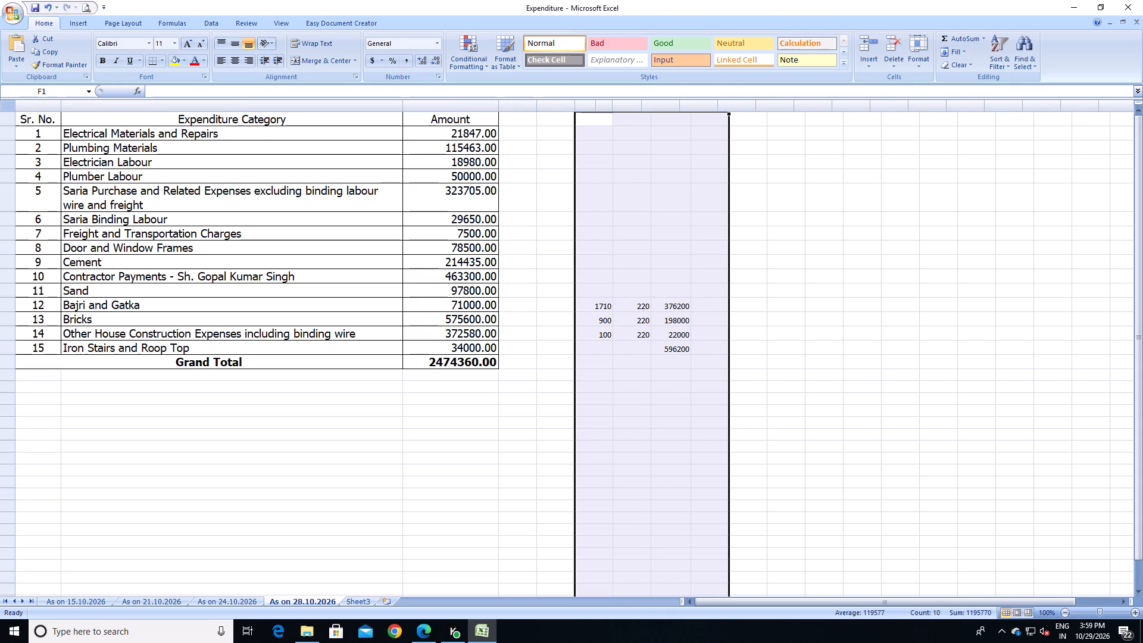
{"action": "left_click", "coordinate": [693, 189]}
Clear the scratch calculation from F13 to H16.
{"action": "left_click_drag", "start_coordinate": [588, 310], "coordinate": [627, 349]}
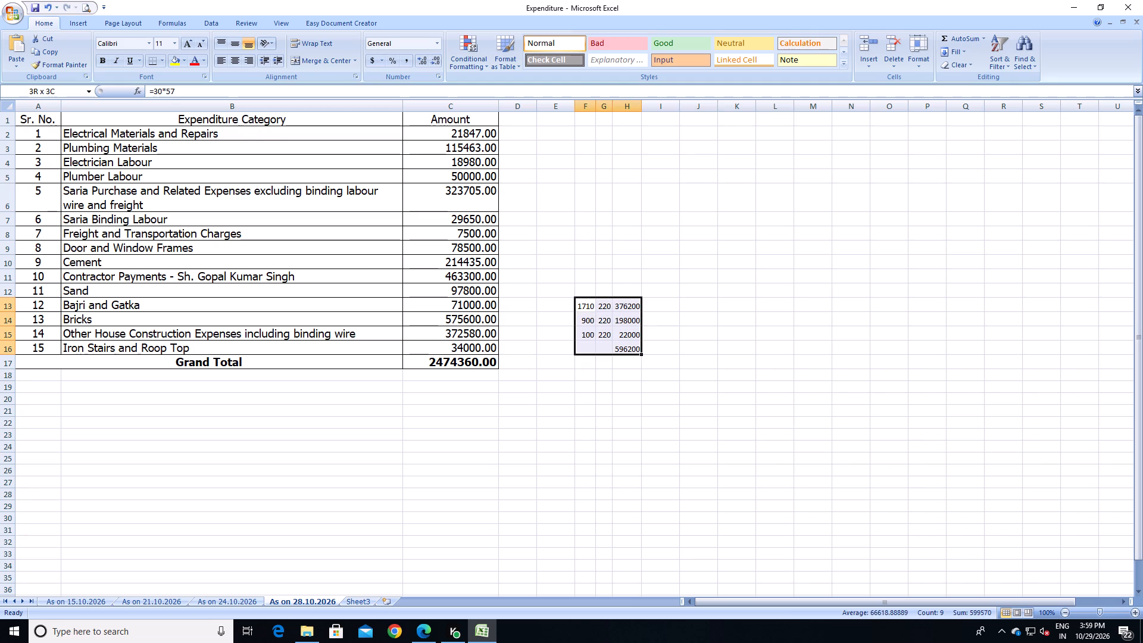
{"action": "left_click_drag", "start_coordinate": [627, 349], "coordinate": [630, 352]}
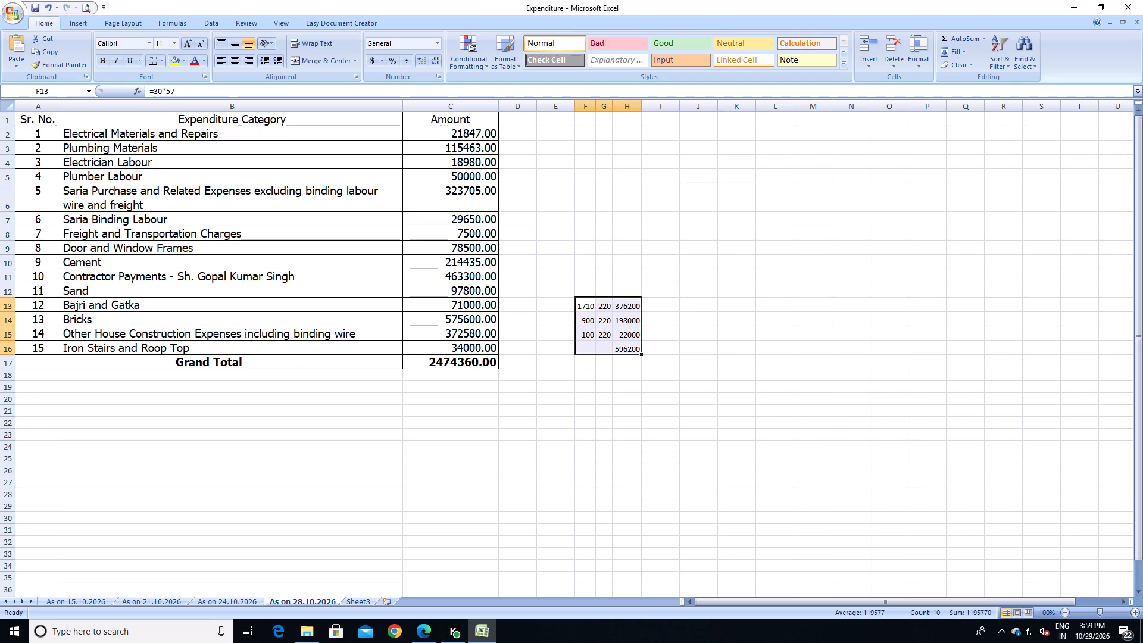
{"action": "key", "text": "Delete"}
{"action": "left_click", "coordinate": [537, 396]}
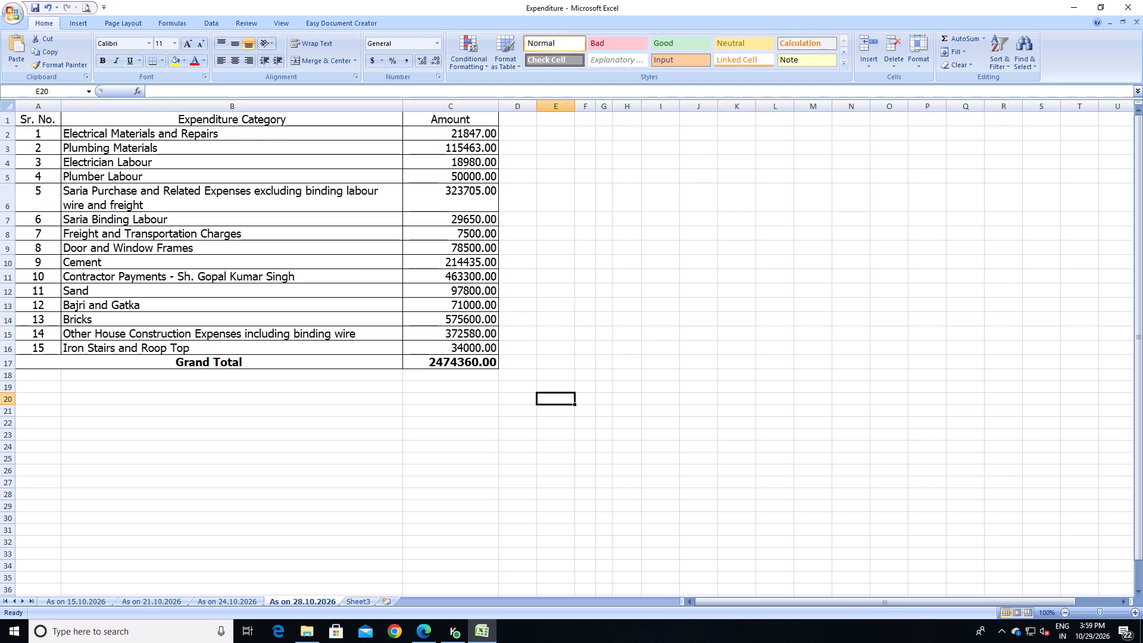
Check the formula of the Contractor Payments amount in C11.
{"action": "left_click", "coordinate": [476, 271]}
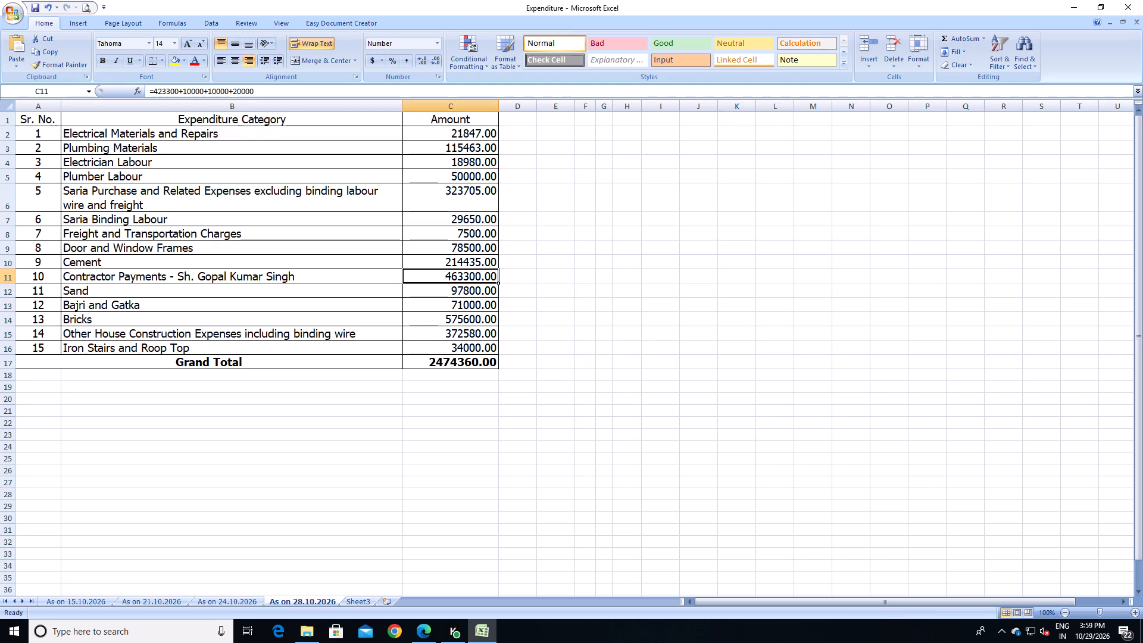
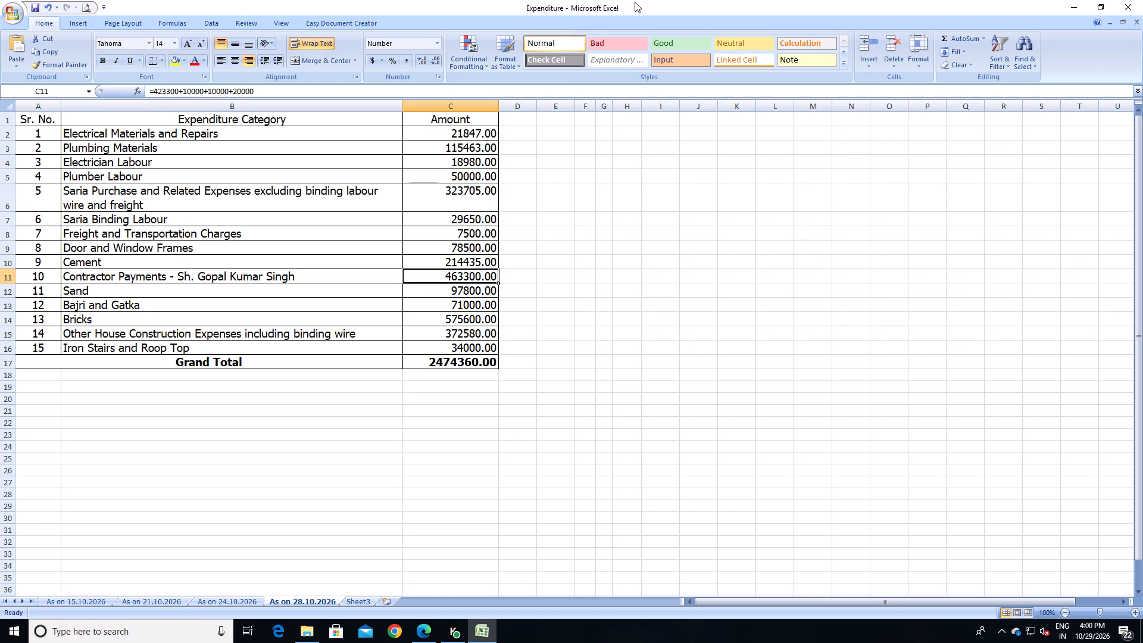
Rename the "As on 28.10.2026" sheet as "As on 29.10.2026".
{"action": "double_click", "coordinate": [301, 602]}
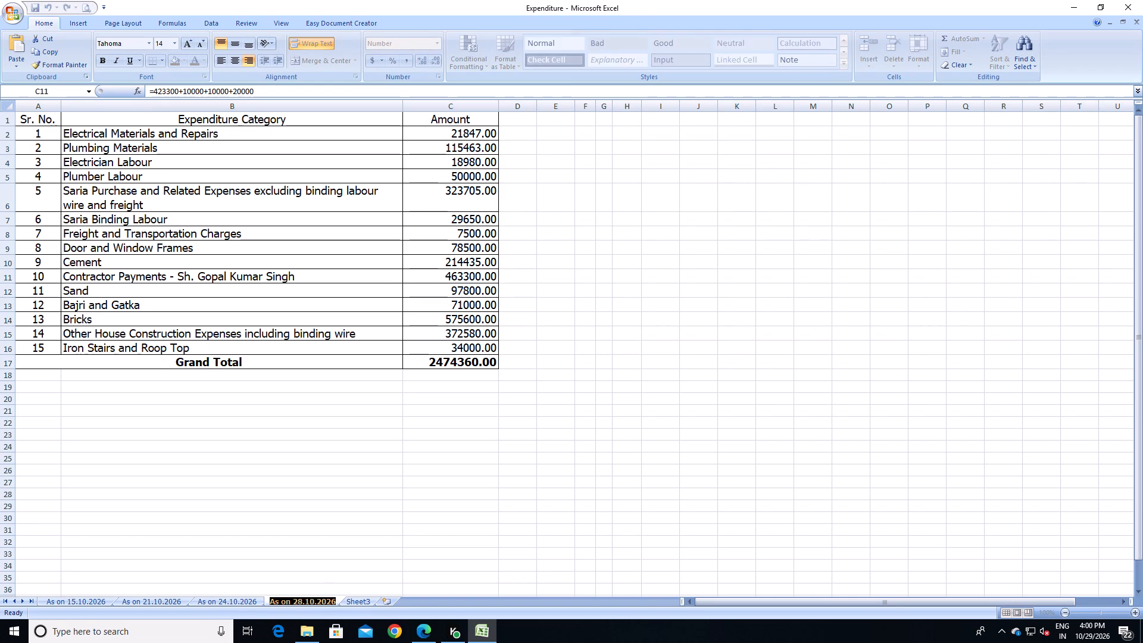
{"action": "left_click", "coordinate": [300, 601]}
{"action": "key", "text": "9"}
{"action": "left_click", "coordinate": [517, 523]}
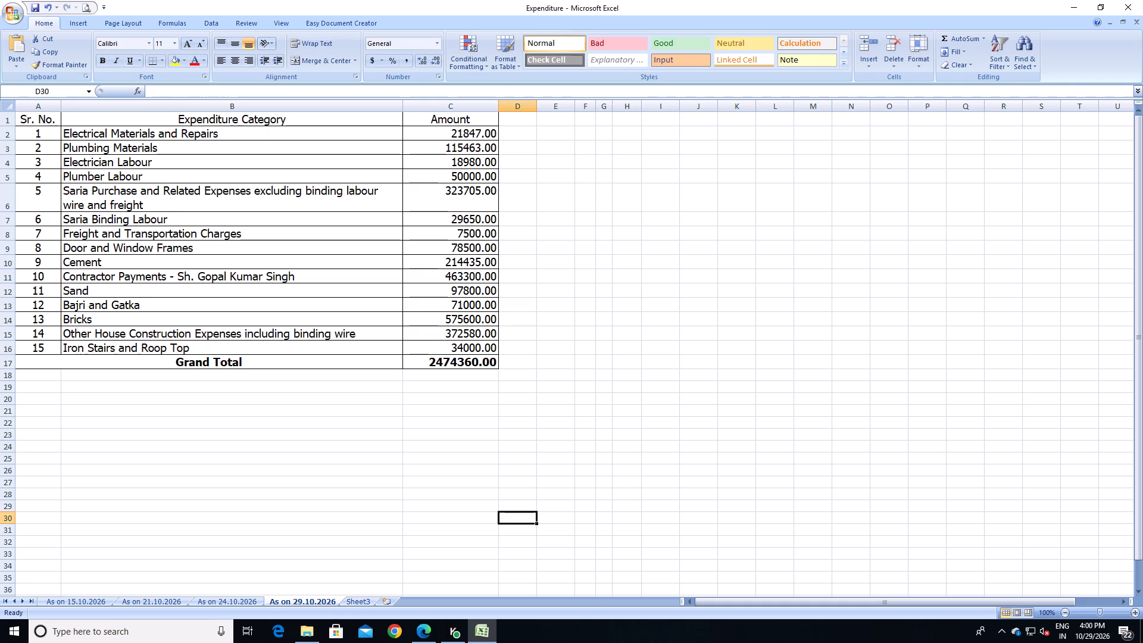
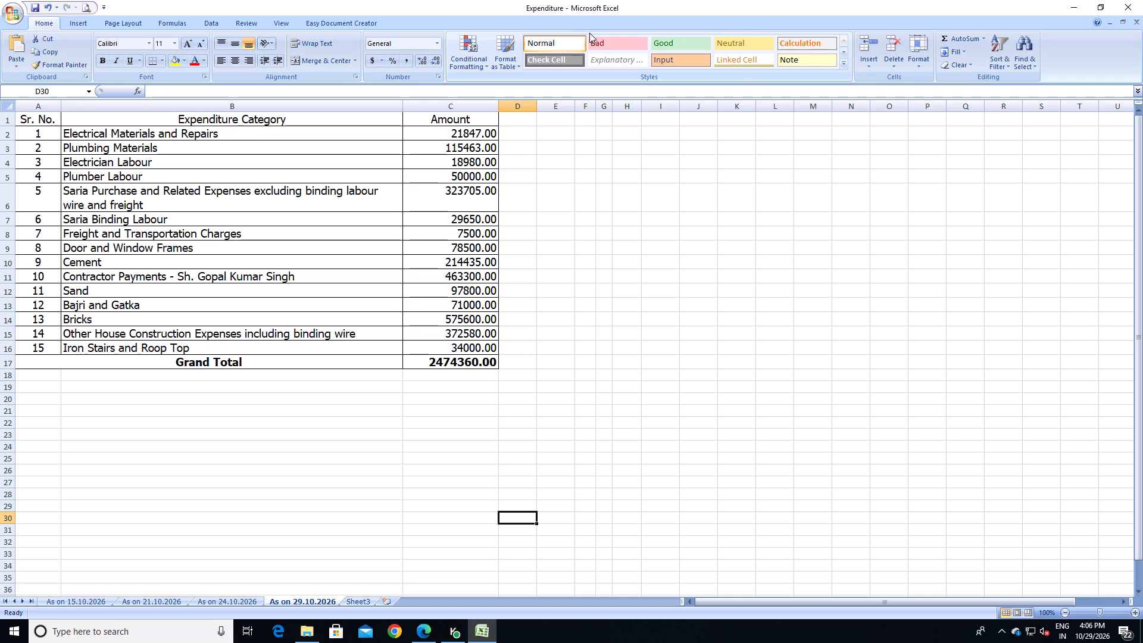
Close the Expenditure workbook, saving the changes made to it.
{"action": "left_click", "coordinate": [1141, 0]}
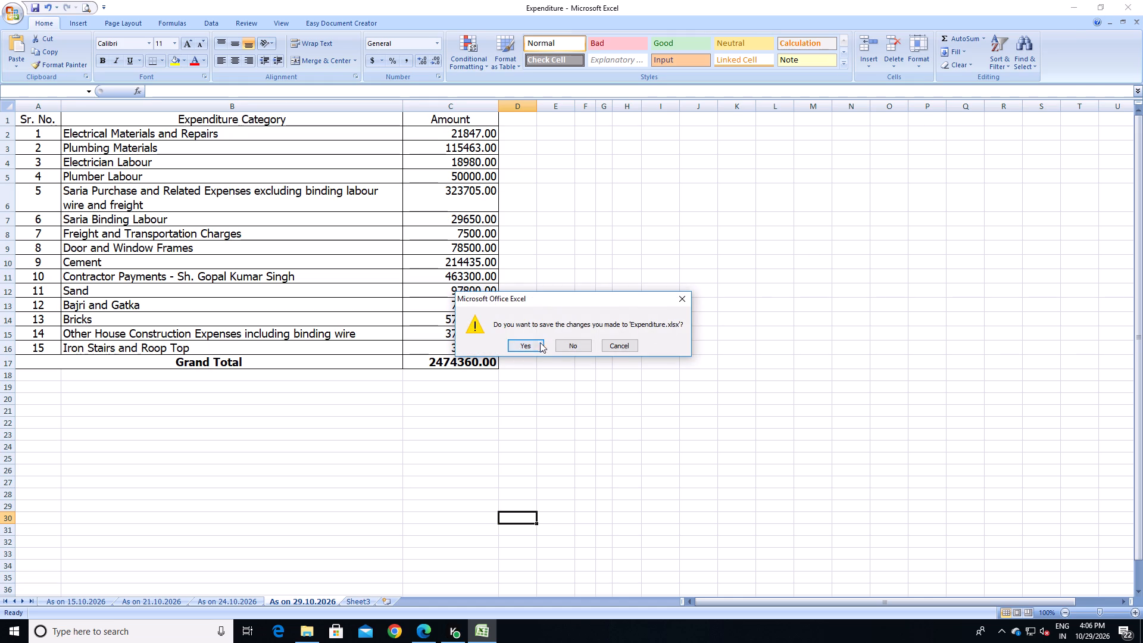
{"action": "left_click", "coordinate": [535, 344]}
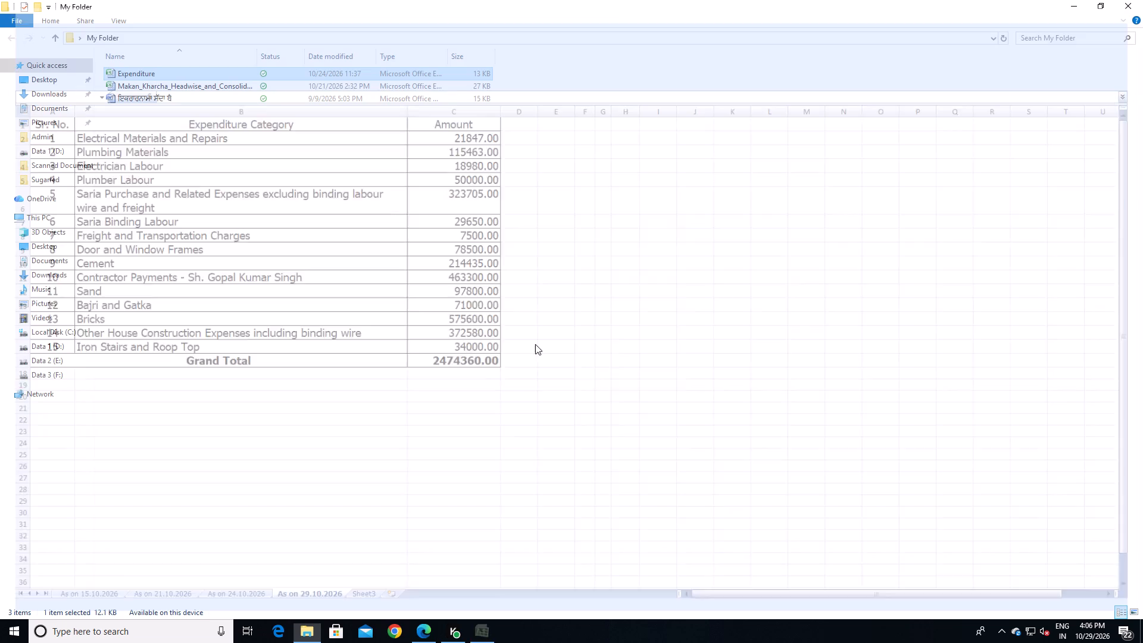